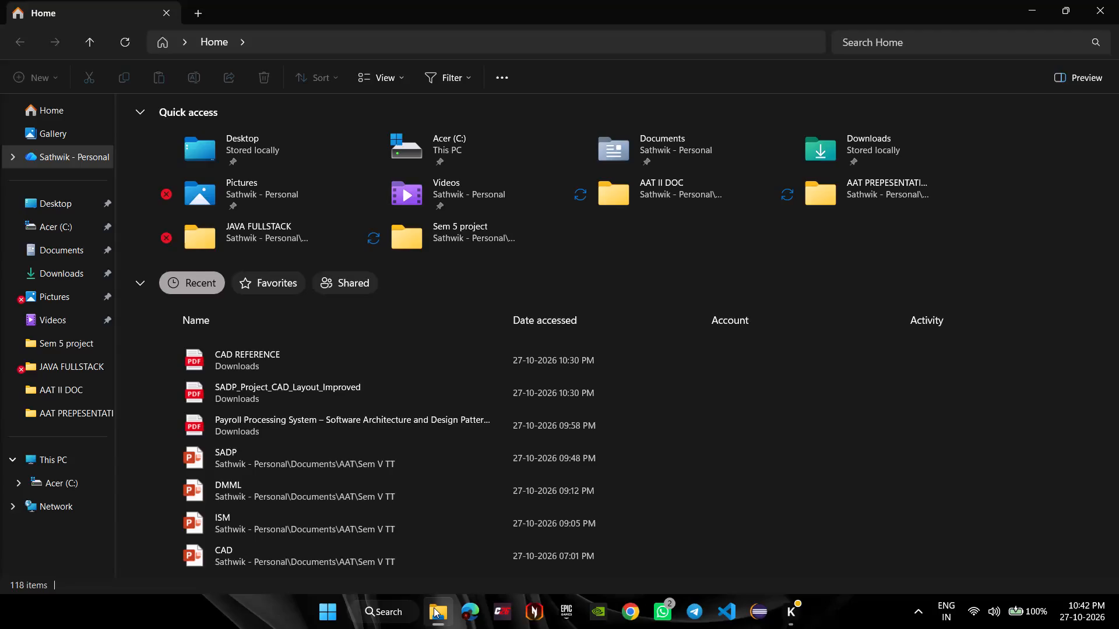
Check the contents of the Sem 5 project folder.
click(74, 344)
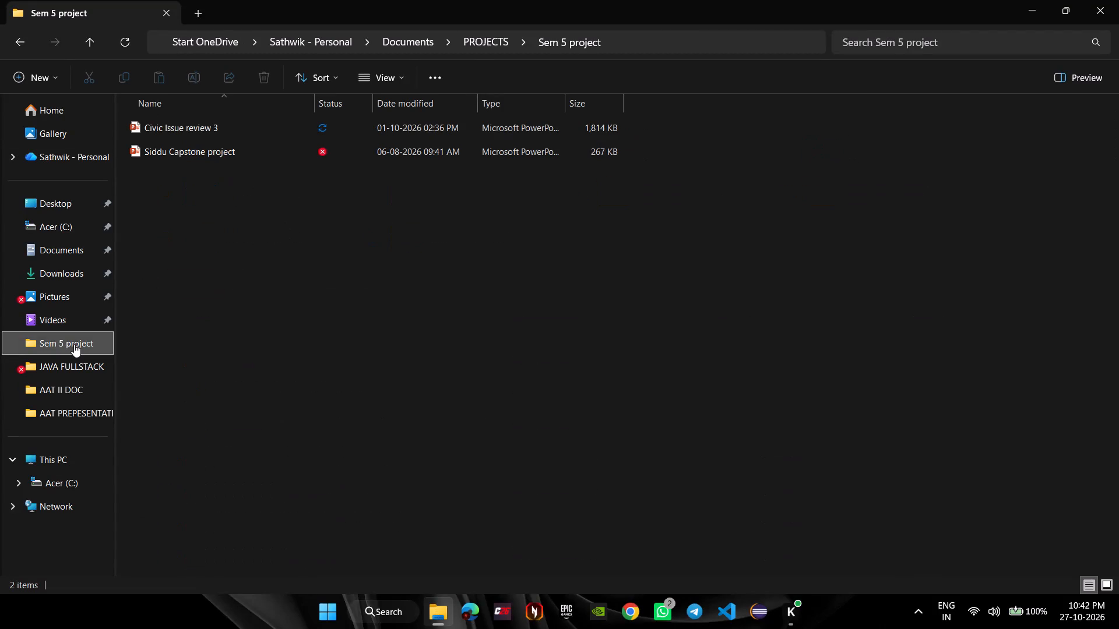
Check inside the BlueStacks-Pie64 folder in Videos, then delete that folder.
click(51, 325)
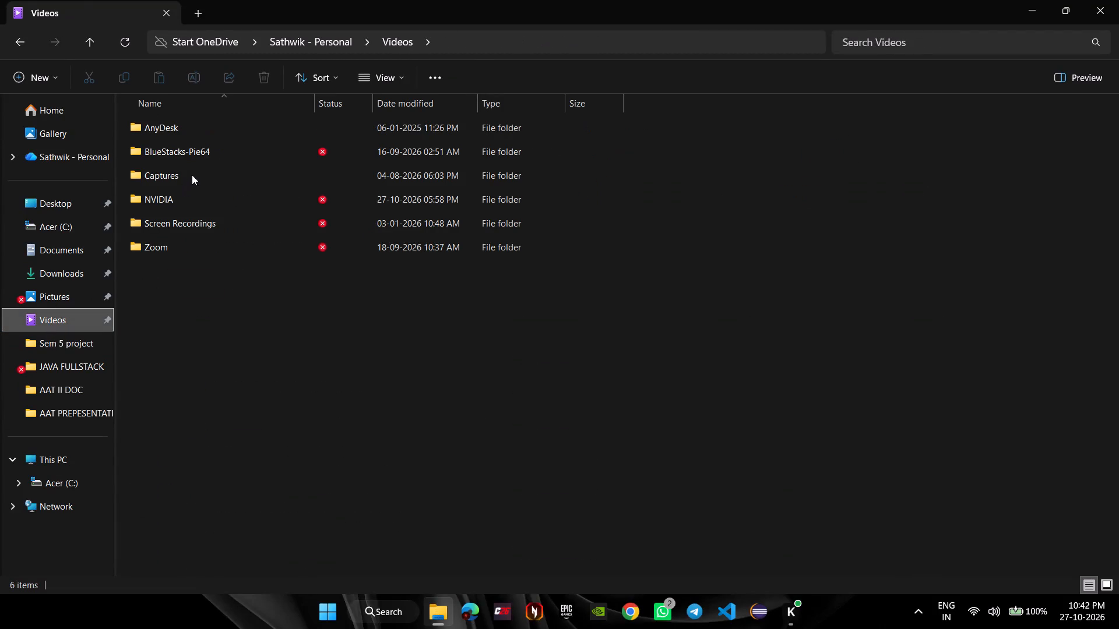
double_click(213, 161)
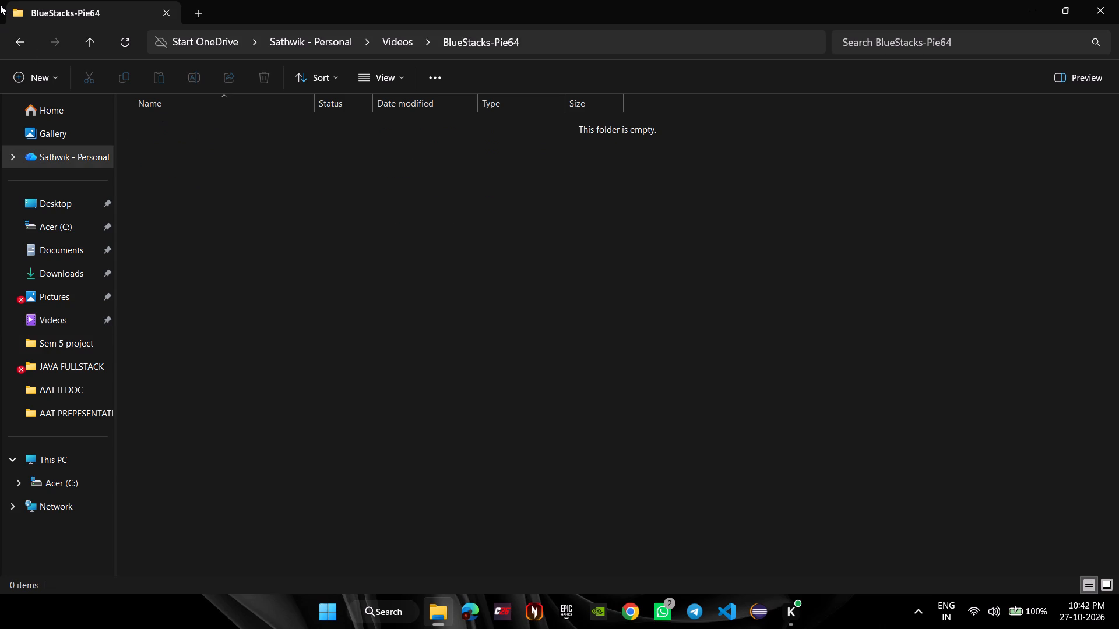
click(19, 45)
key(Delete)
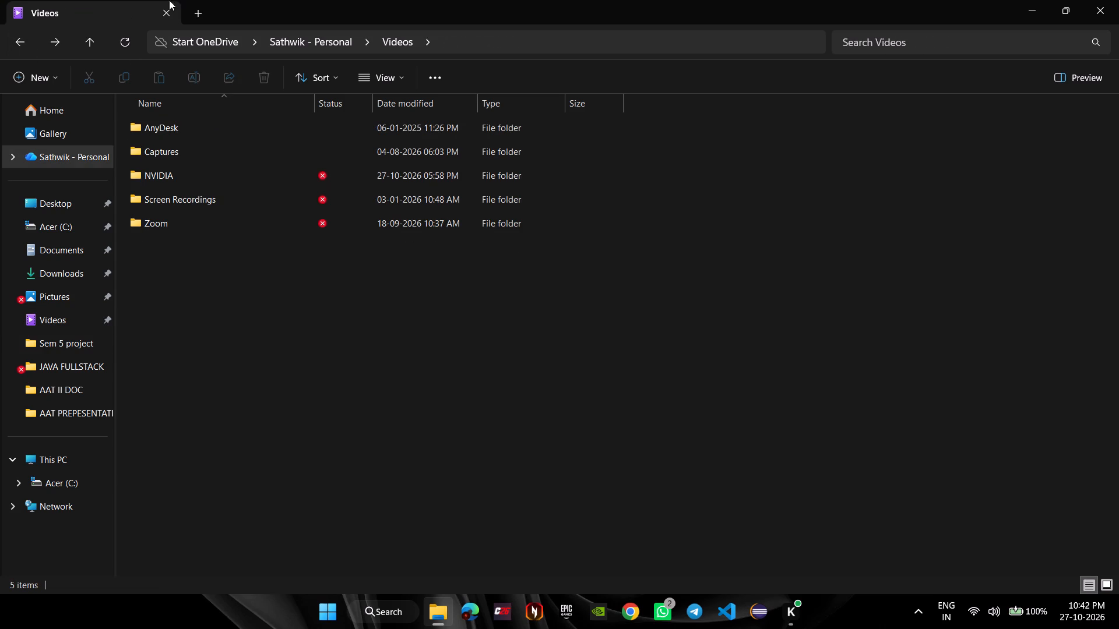
Check the contents of the NVIDIA folder inside Videos and return to Videos.
double_click(197, 178)
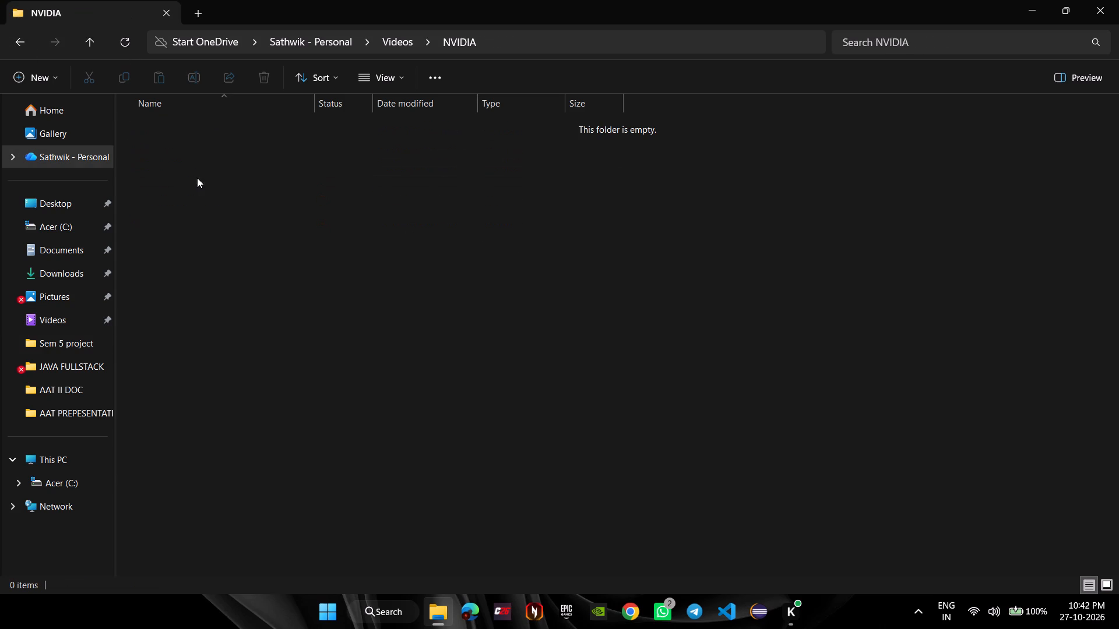
click(19, 38)
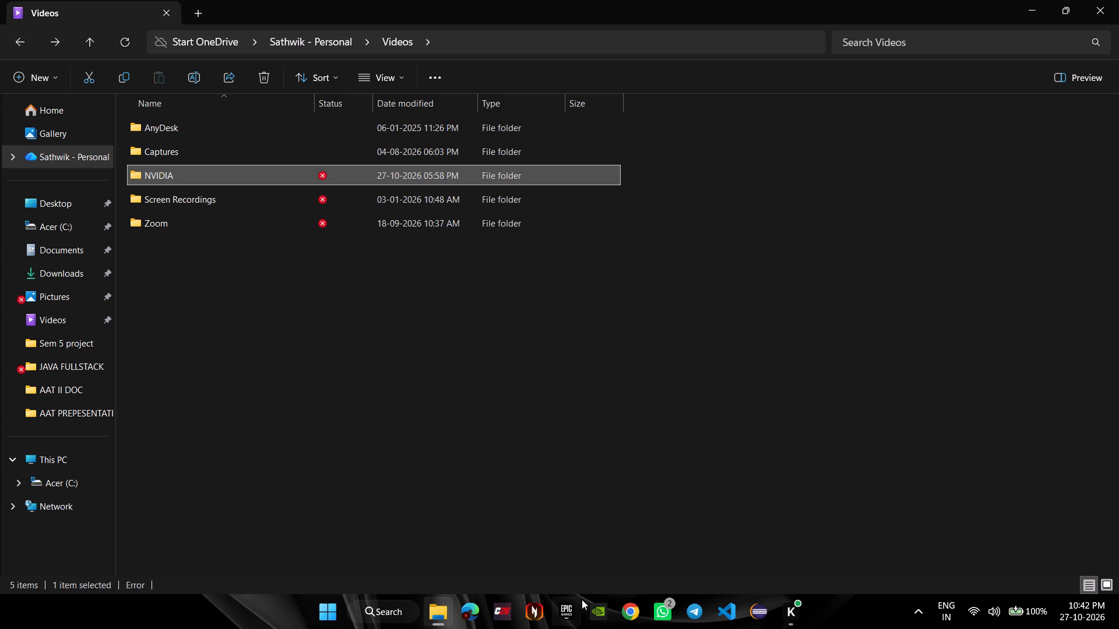
In Chrome, search for "obs studio download for windows 11", look over the image results and close the browser.
click(635, 612)
text(obs)
key(space)
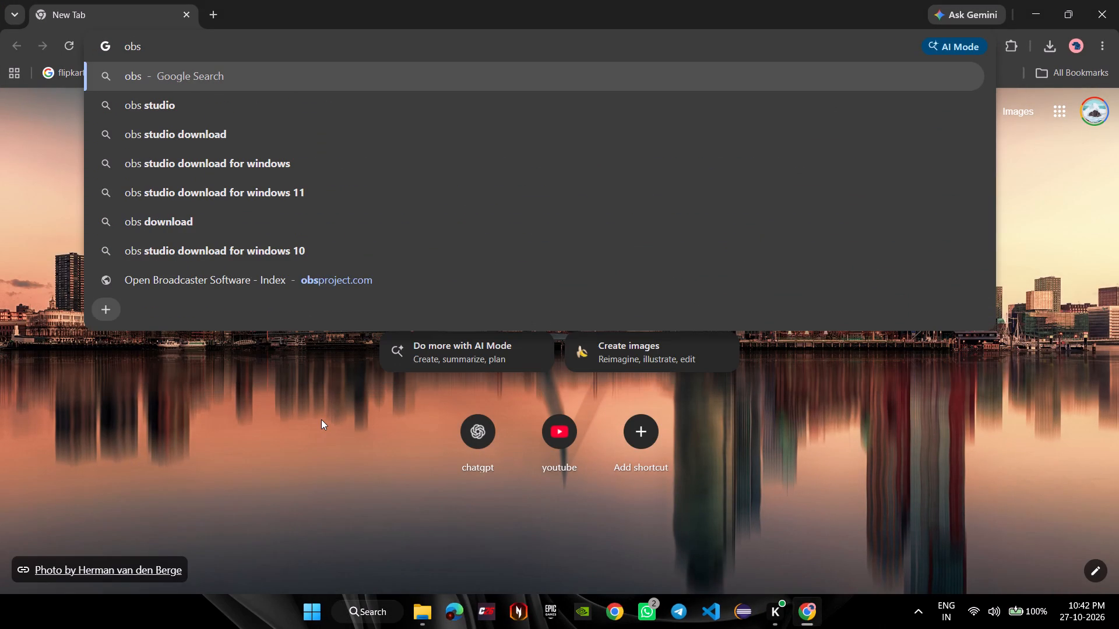
click(309, 199)
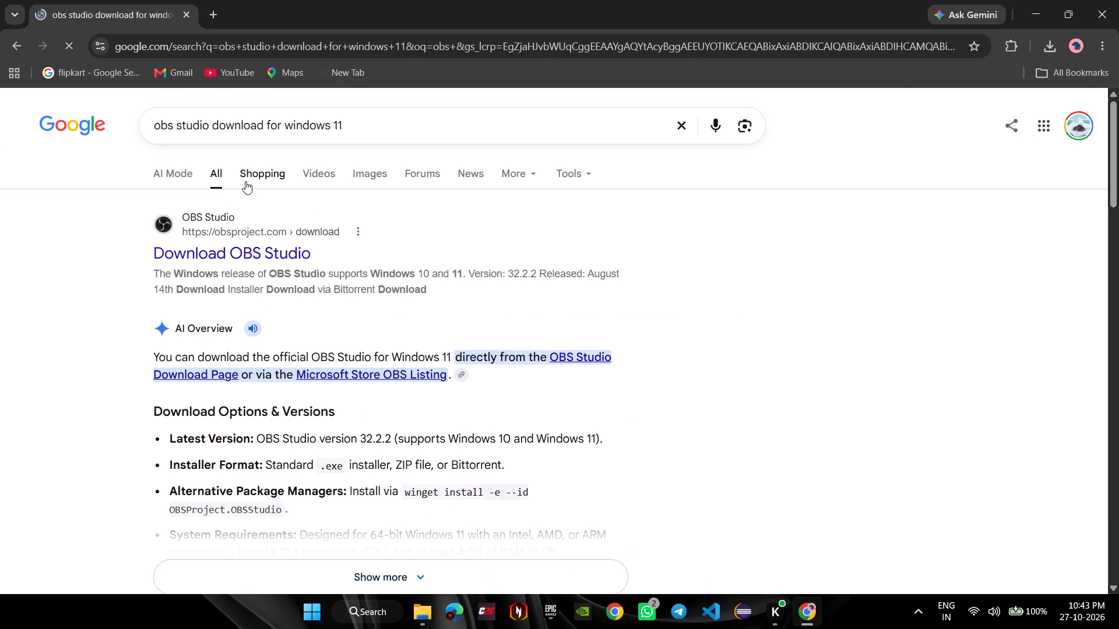
click(359, 170)
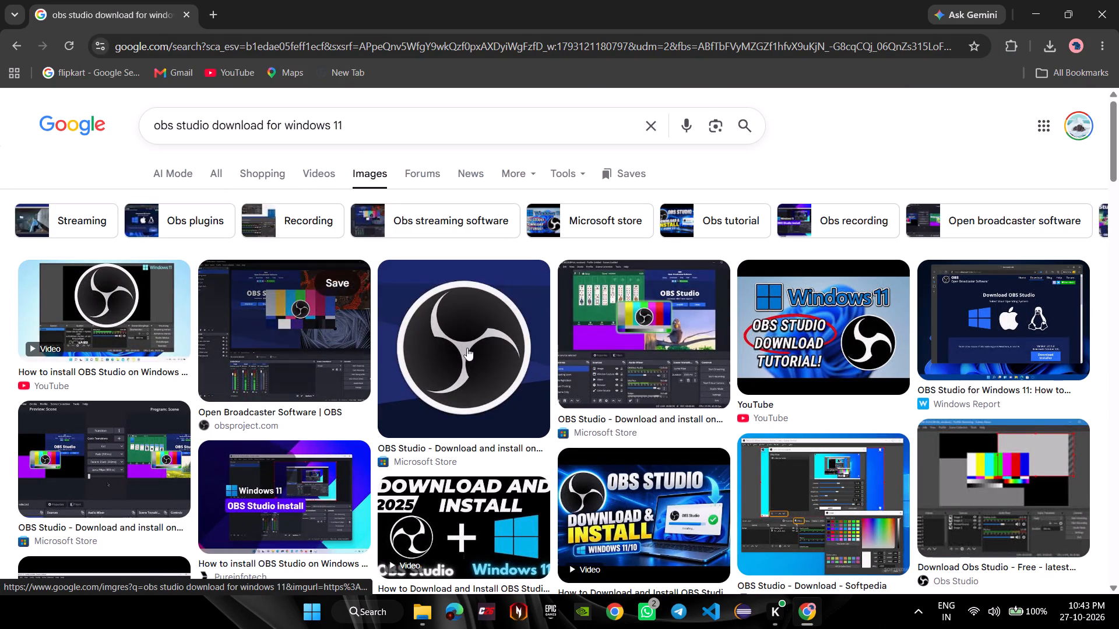
scroll(651, 325, down, 1)
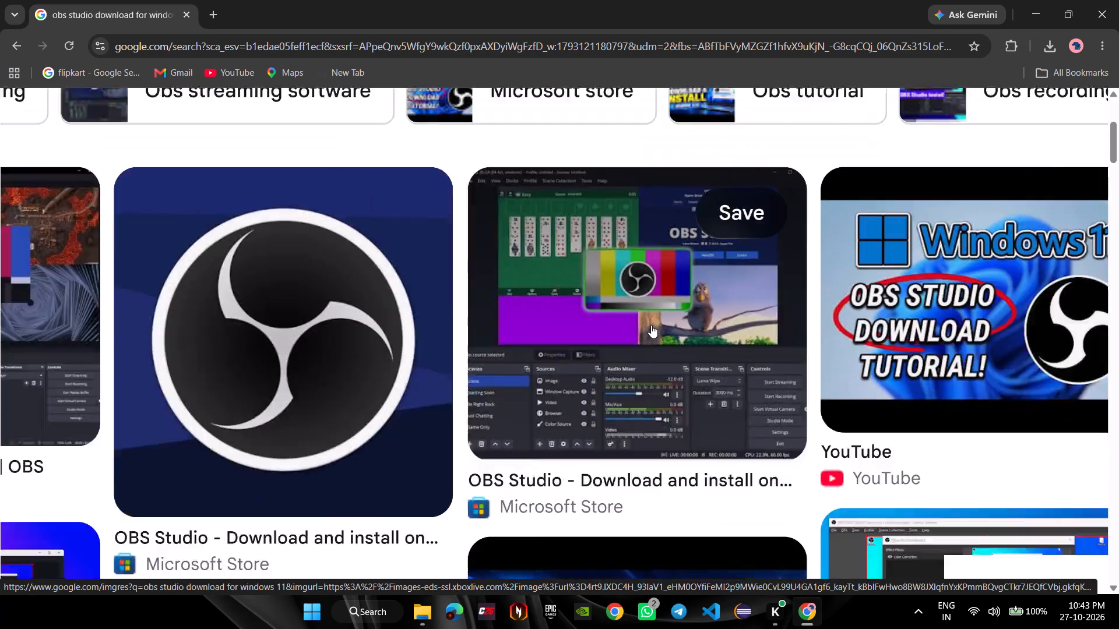
scroll(401, 0, left, 1)
click(1118, 0)
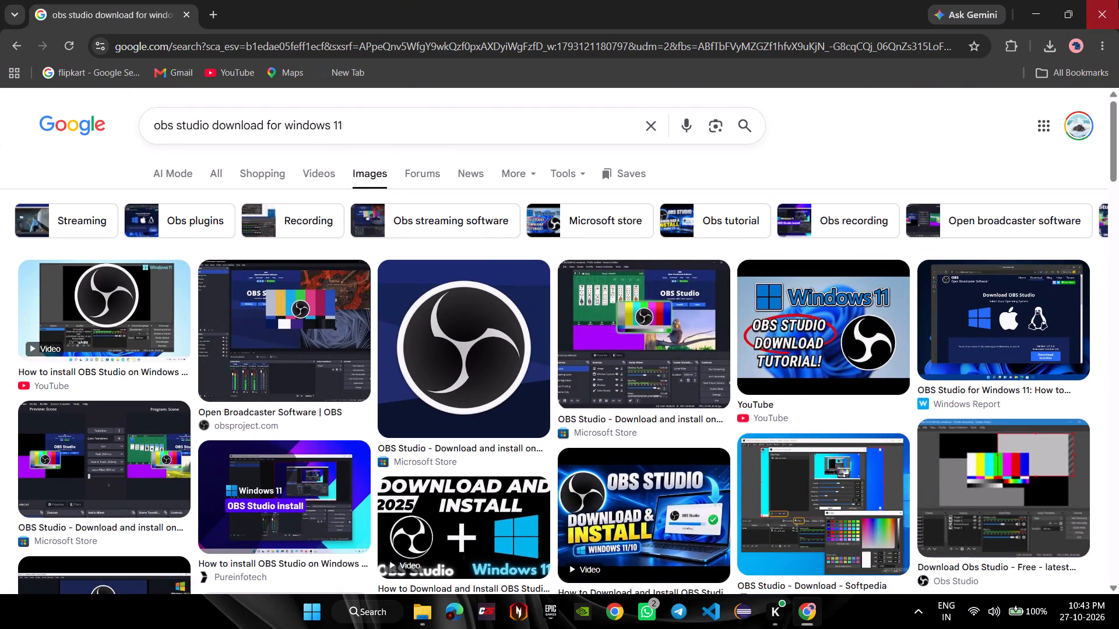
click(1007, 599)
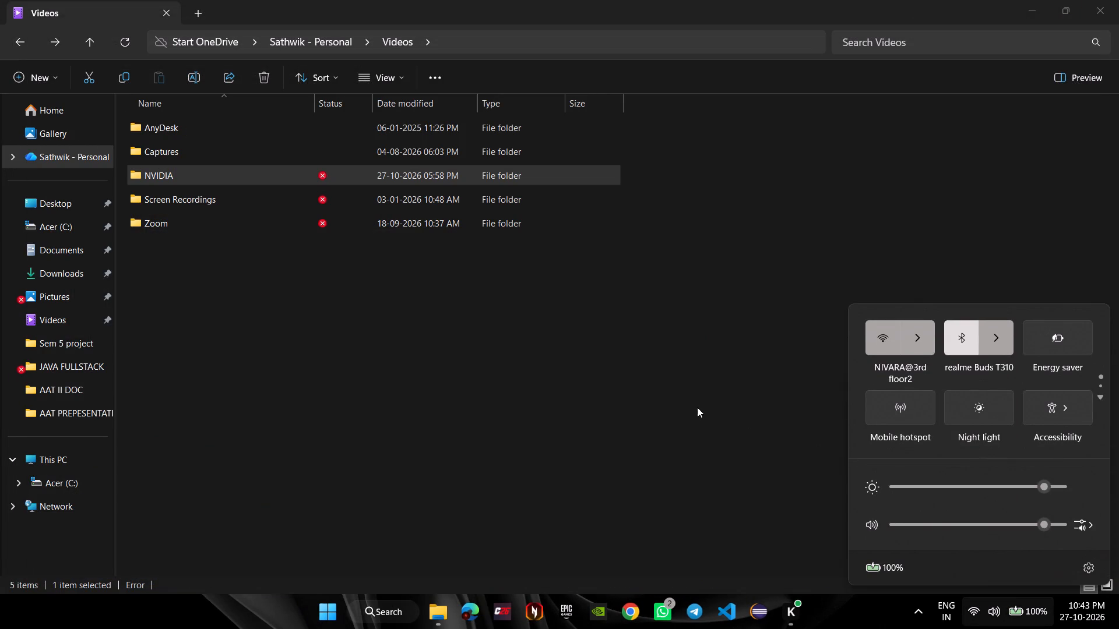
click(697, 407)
In Chrome, play the New Zealand vs India 3rd T20I highlights on YouTube, shrink it to the miniplayer and close the browser.
click(631, 626)
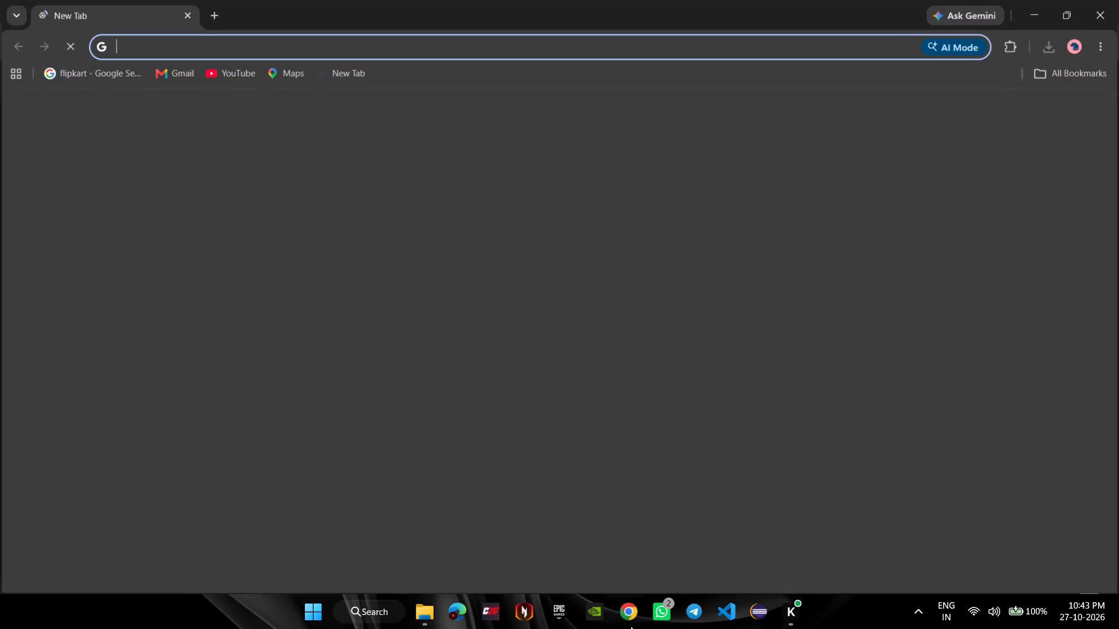
click(538, 426)
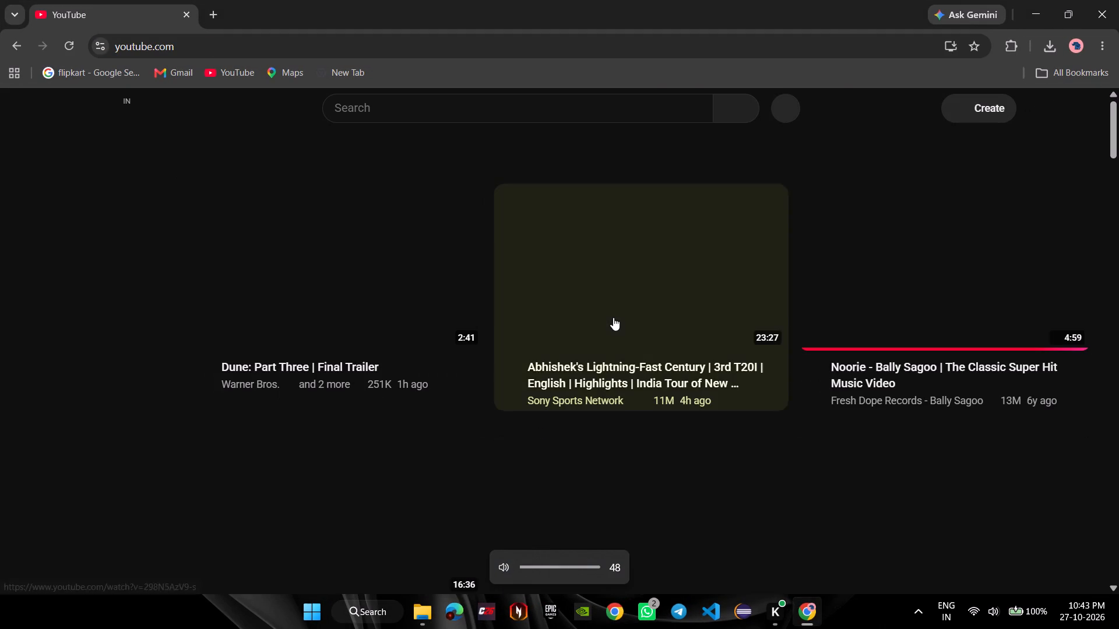
click(613, 317)
key(F2)
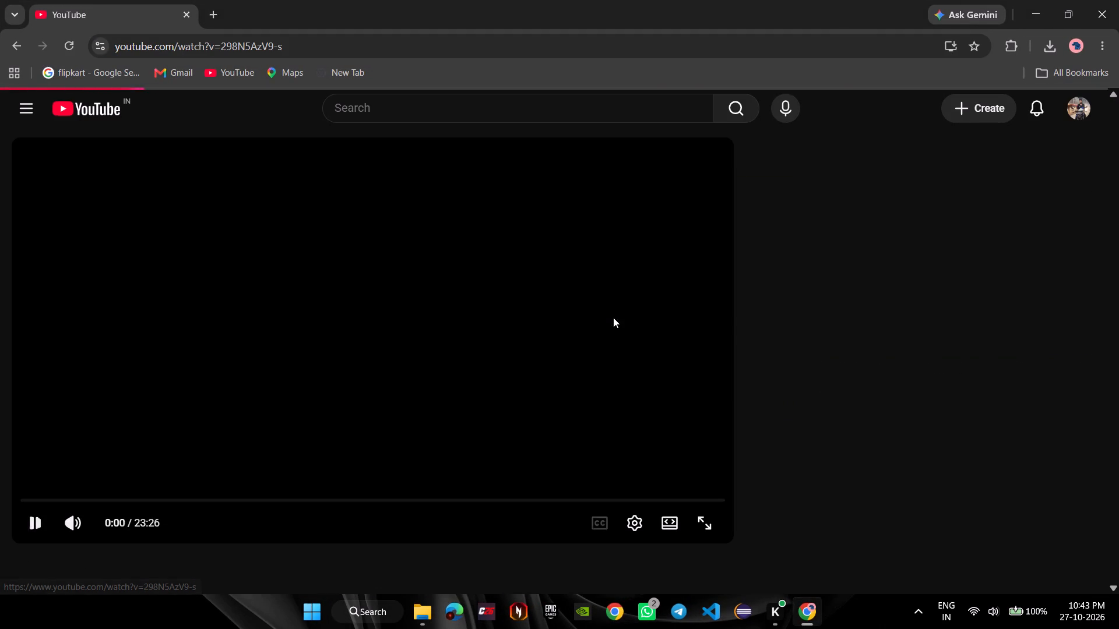
key(i)
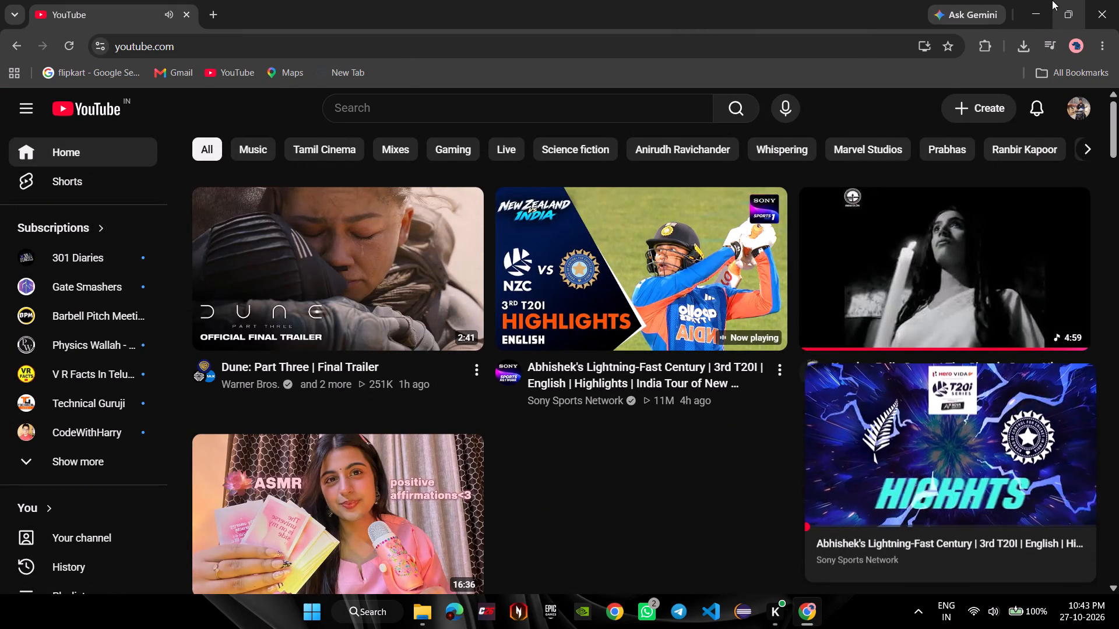
click(1118, 0)
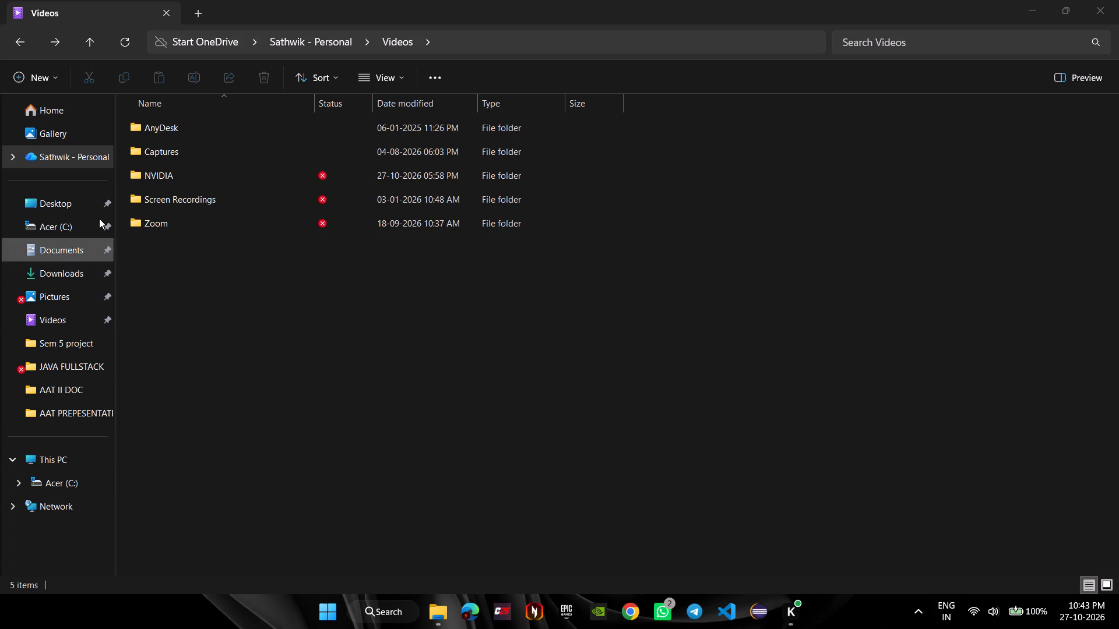
In File Explorer, open "CI_CD Pipeline With Rollback And Canary Deployment" from Documents > AAT > Sem V TT > AAT II DOC > AAT PREPESENTATION.
click(86, 260)
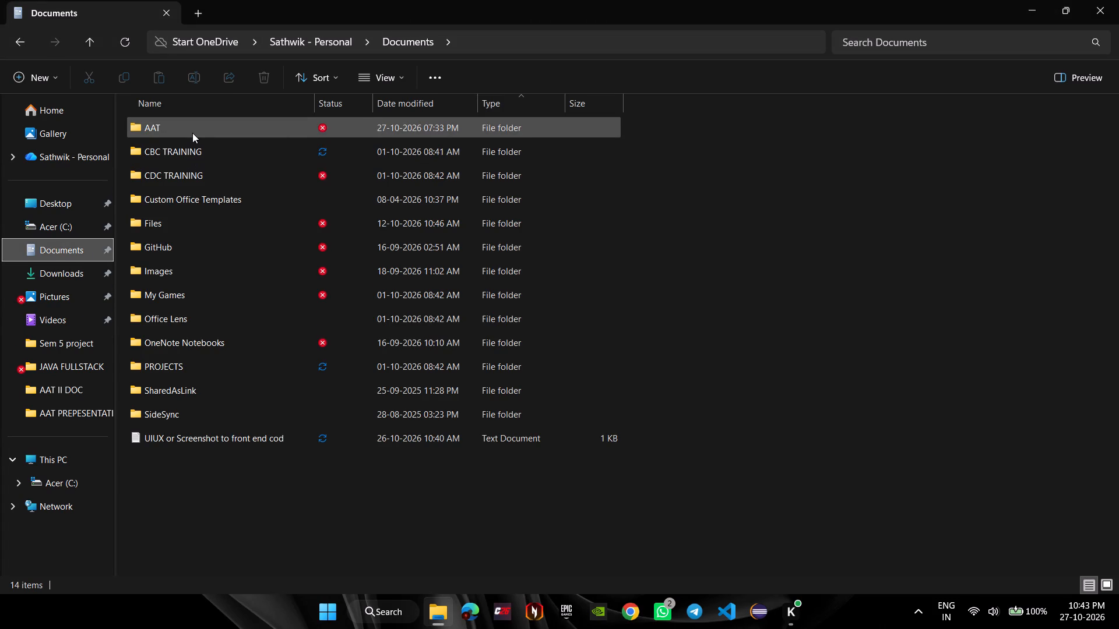
click(192, 133)
double_click(168, 132)
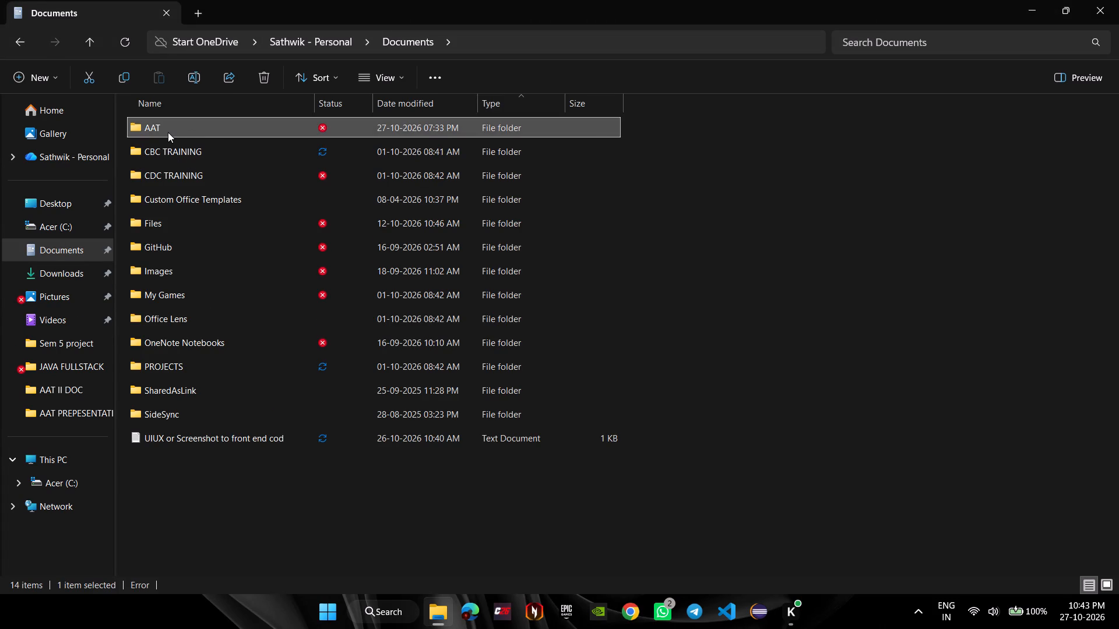
double_click(168, 132)
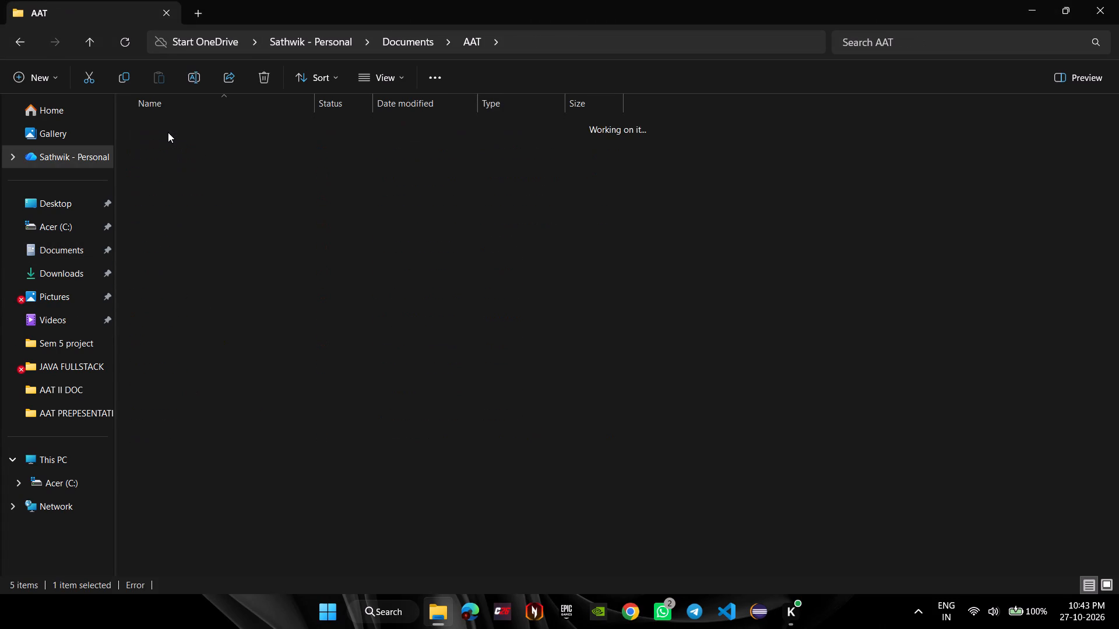
double_click(192, 181)
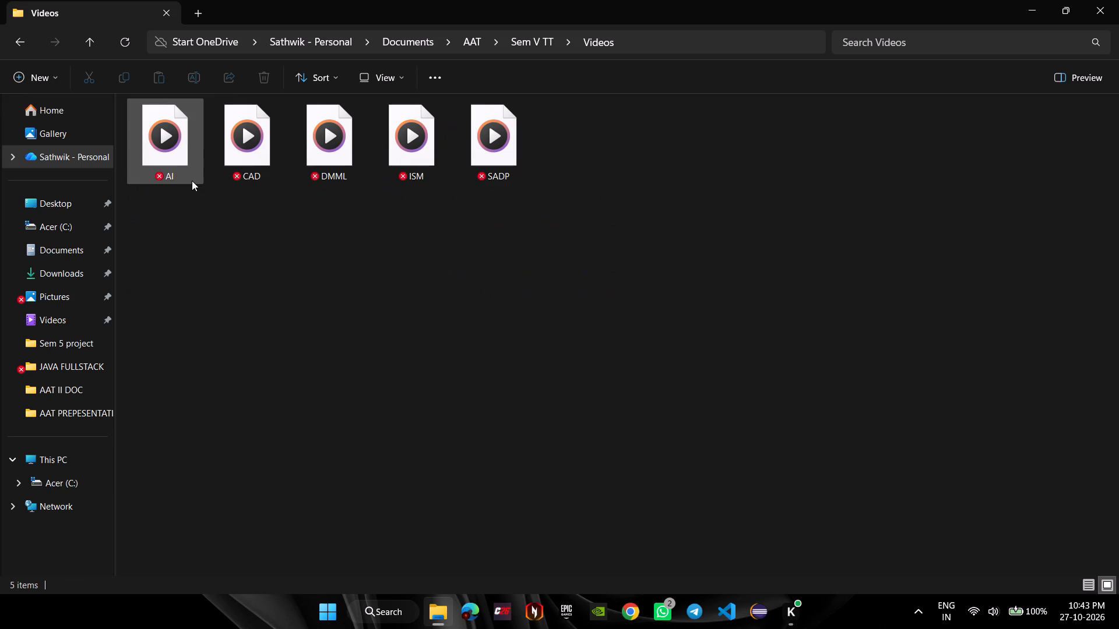
right_click(22, 43)
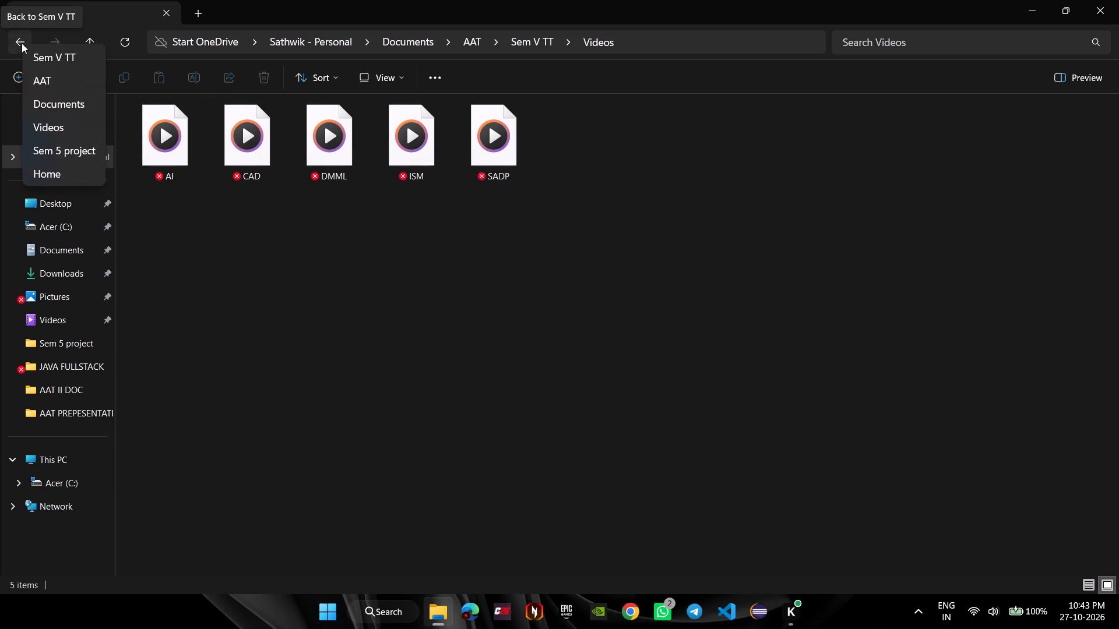
click(22, 43)
click(22, 43)
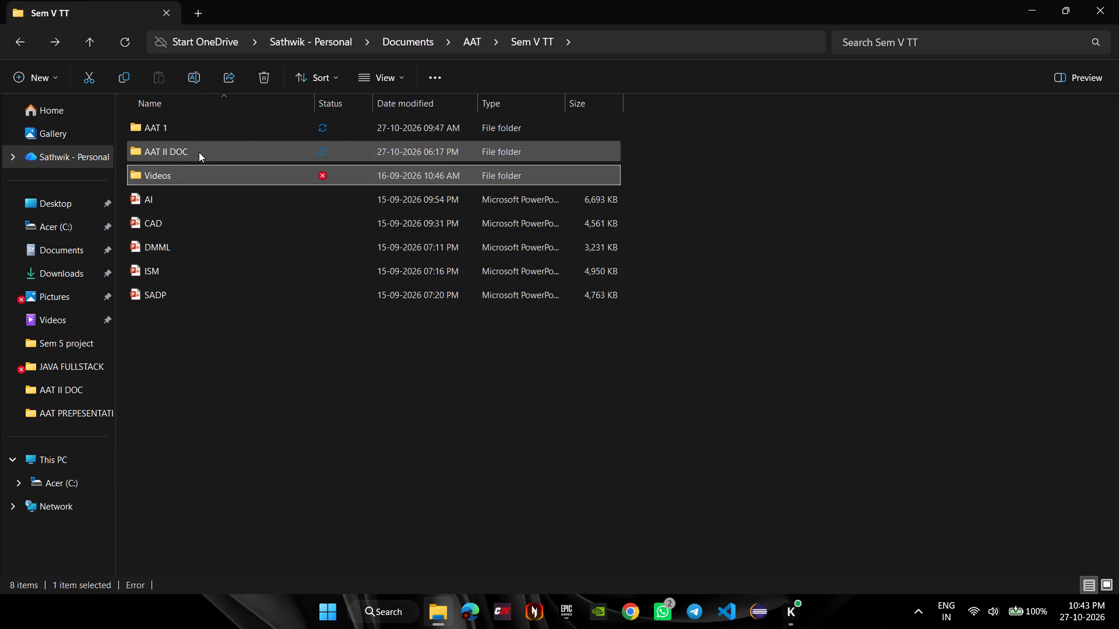
drag(190, 163, 214, 143)
double_click(214, 143)
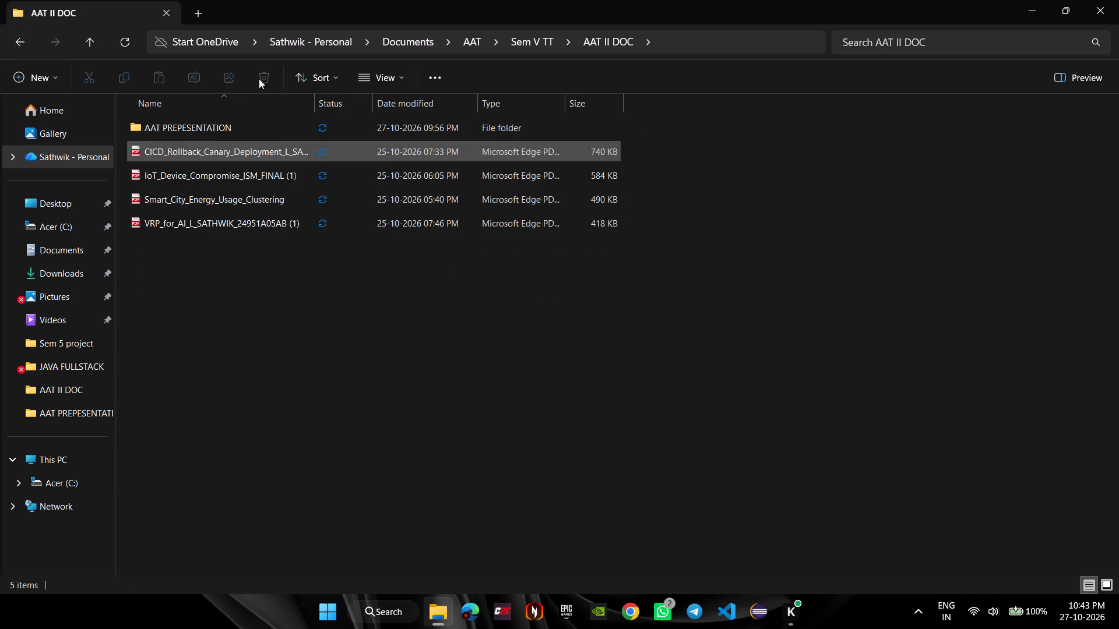
double_click(246, 119)
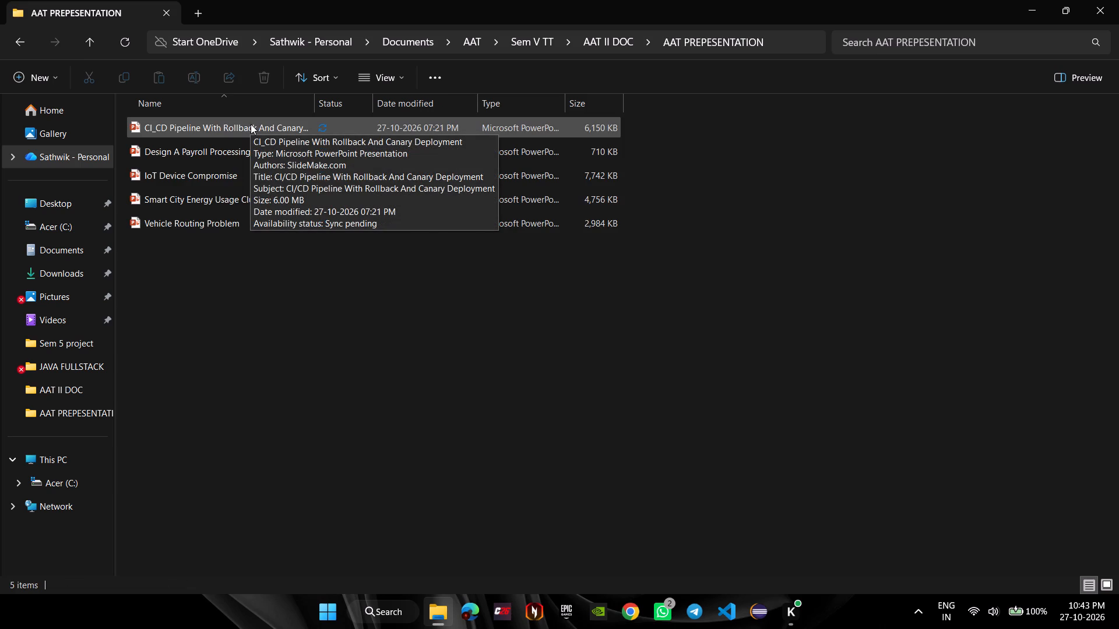
double_click(251, 124)
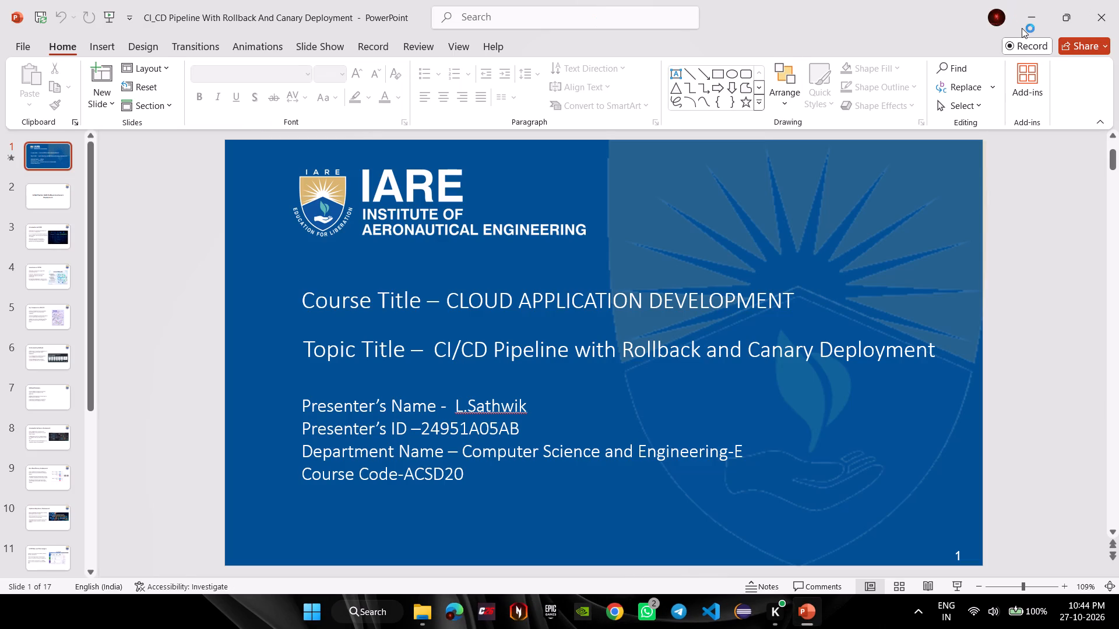
Open the presentation's slide recording view.
click(1040, 44)
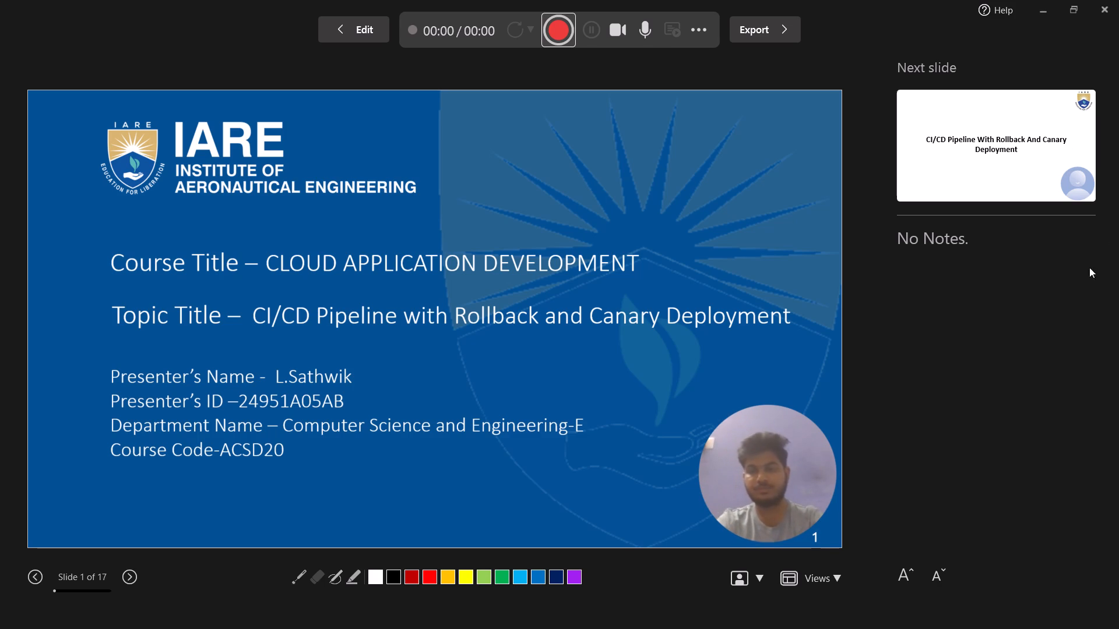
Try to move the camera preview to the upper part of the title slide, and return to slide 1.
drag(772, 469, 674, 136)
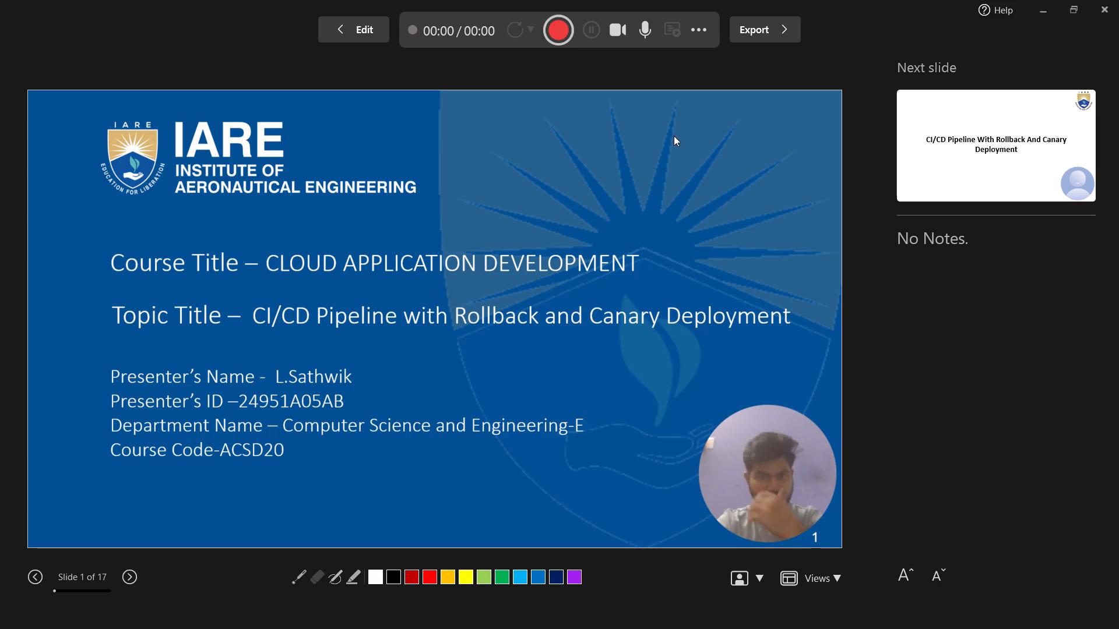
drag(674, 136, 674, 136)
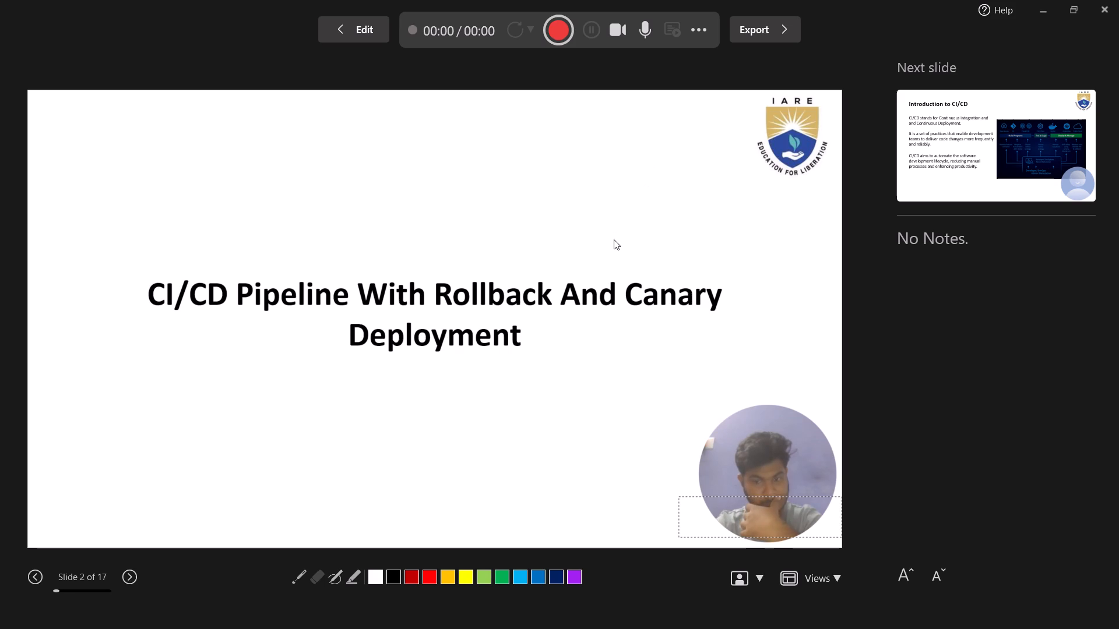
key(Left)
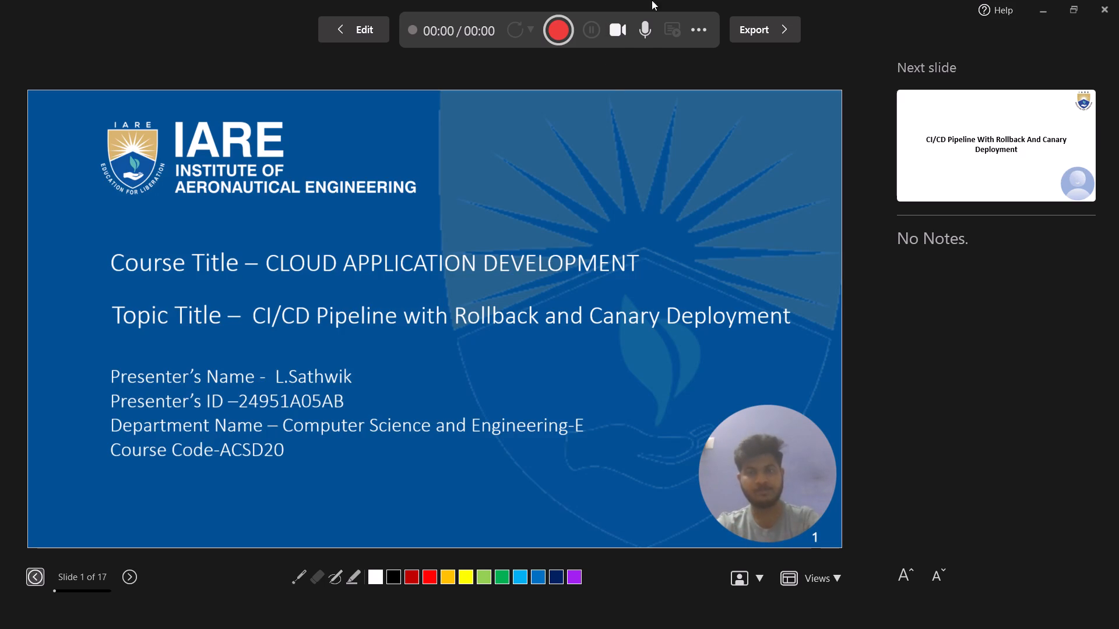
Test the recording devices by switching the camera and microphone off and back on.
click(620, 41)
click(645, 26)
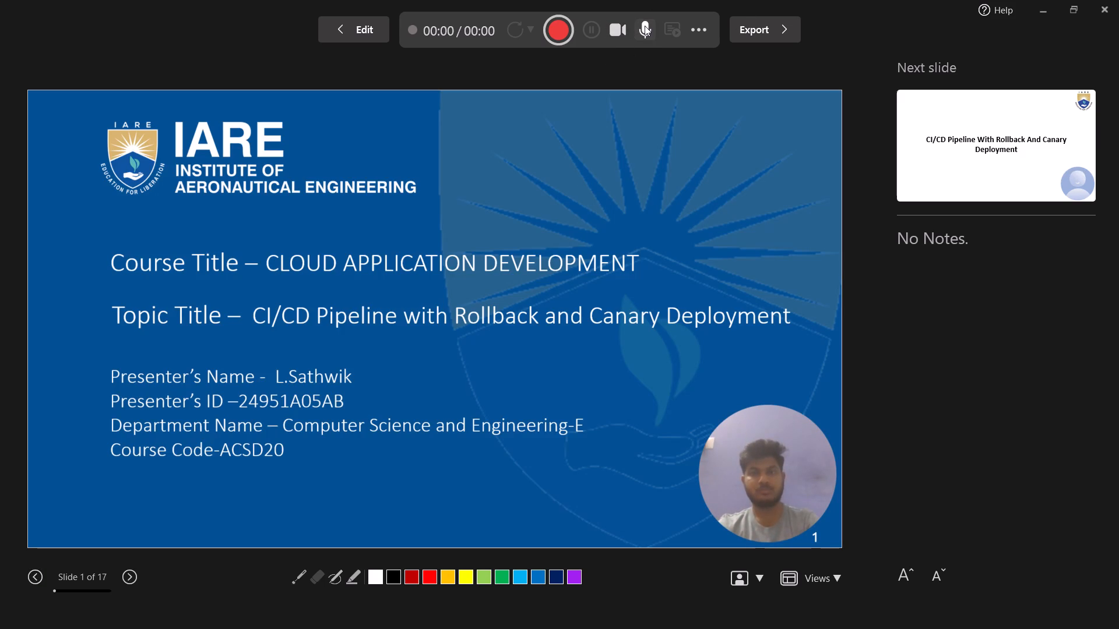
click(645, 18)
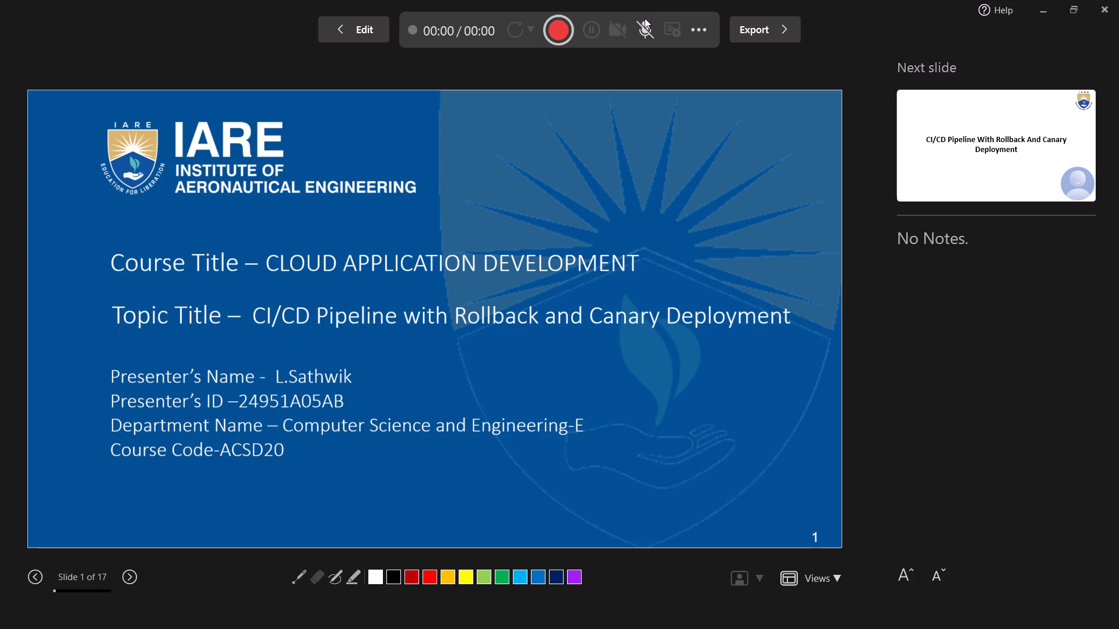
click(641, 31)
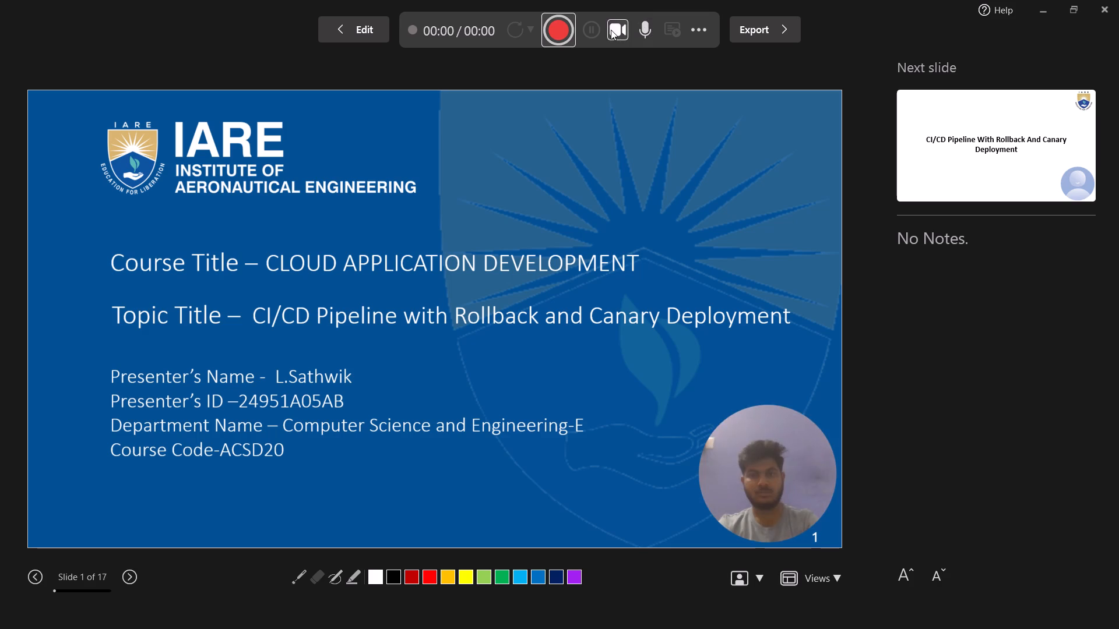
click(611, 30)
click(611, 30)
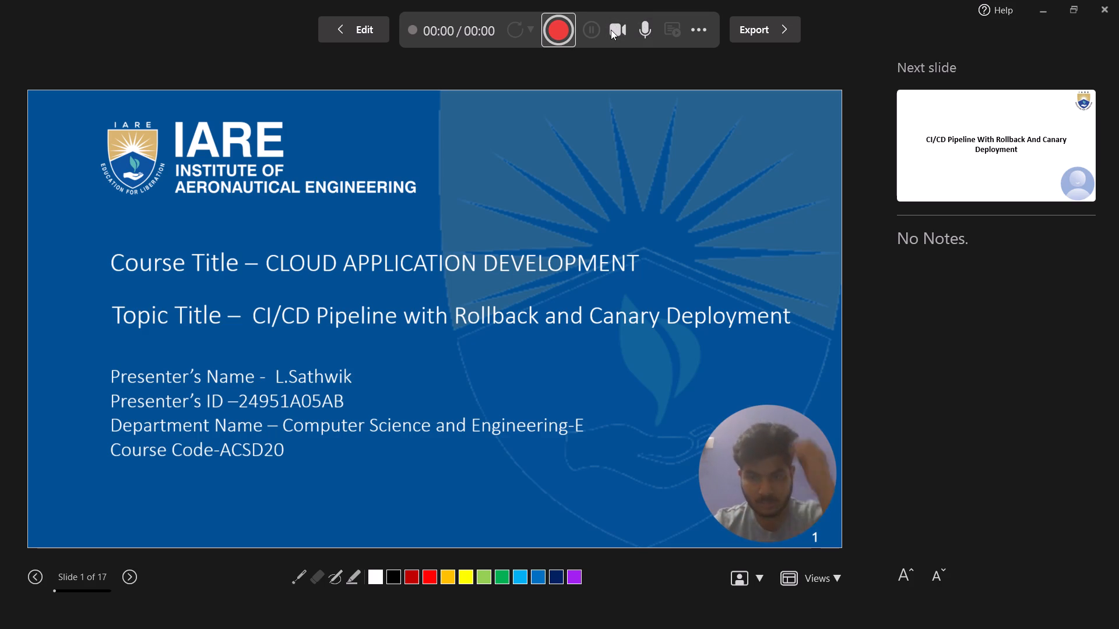
Set the camera preview to Blur Background.
click(751, 588)
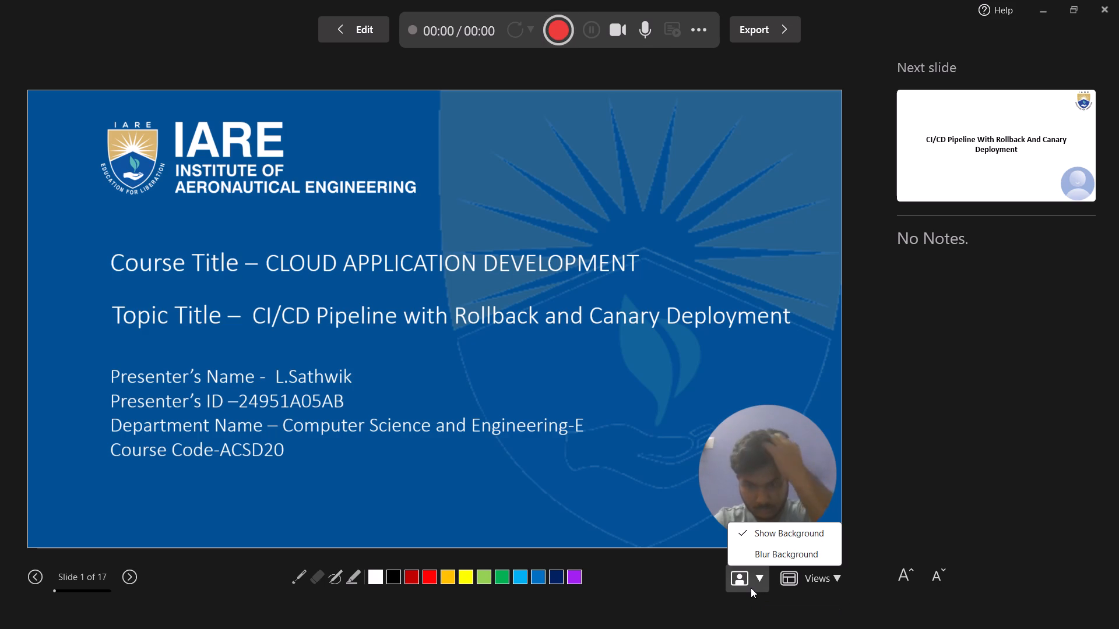
click(763, 557)
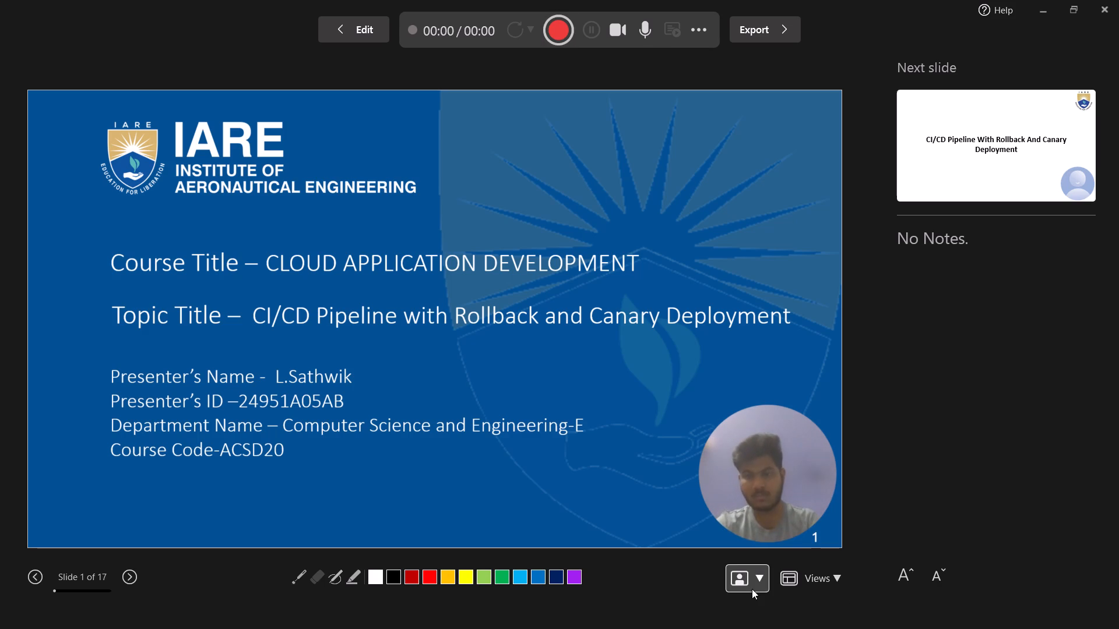
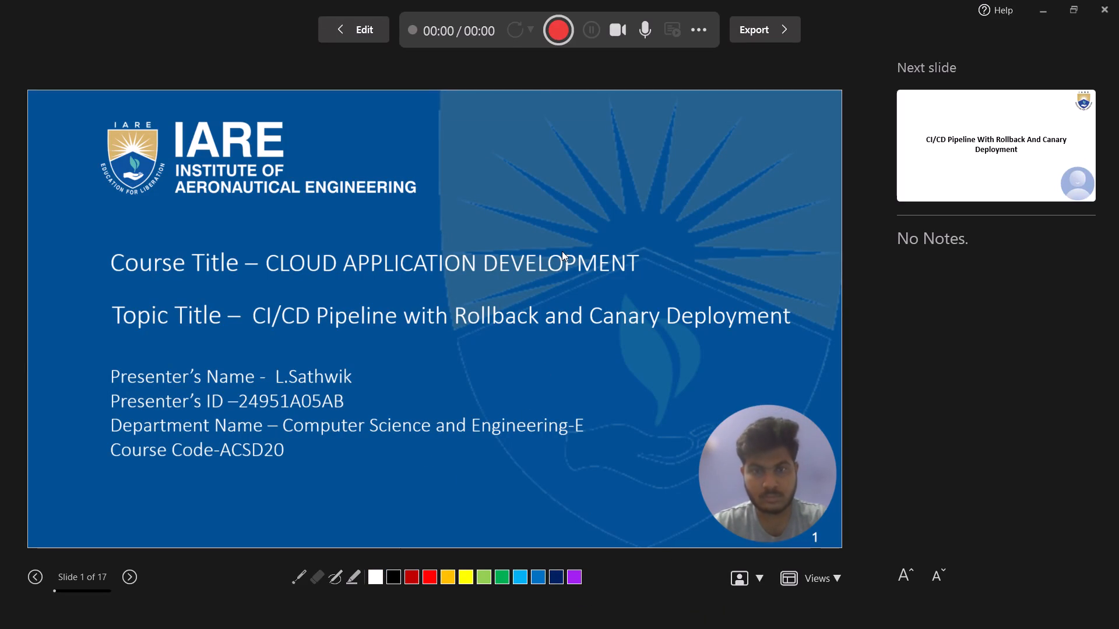
Record a trial take with camera and microphone from slide 1 through slide 8, "Introduction to Canary Deployment", and stop the recording.
click(559, 17)
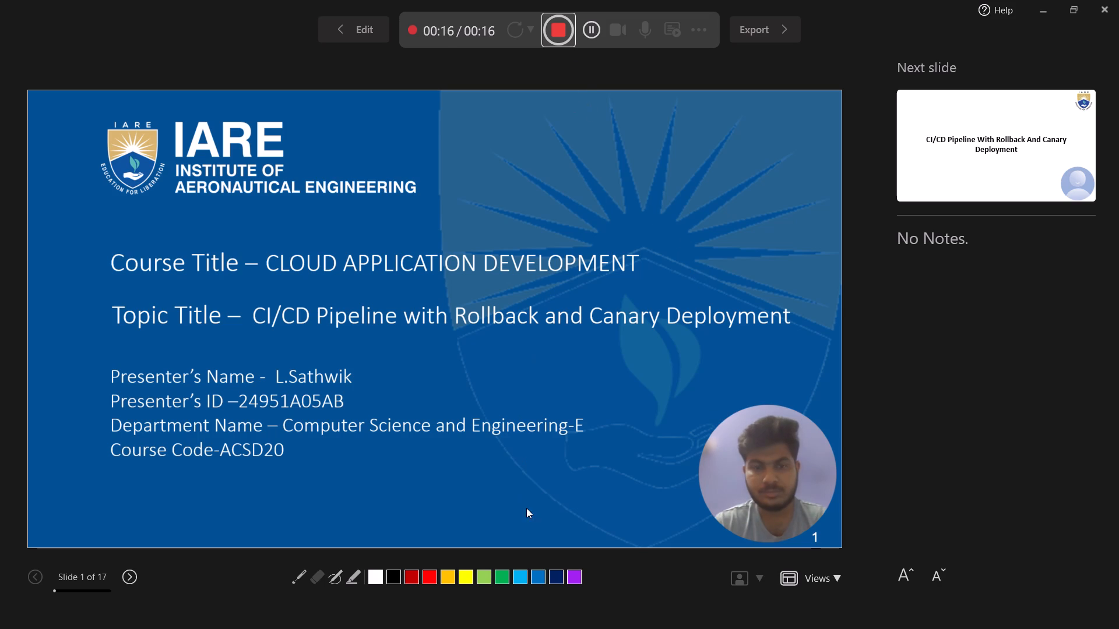
click(480, 259)
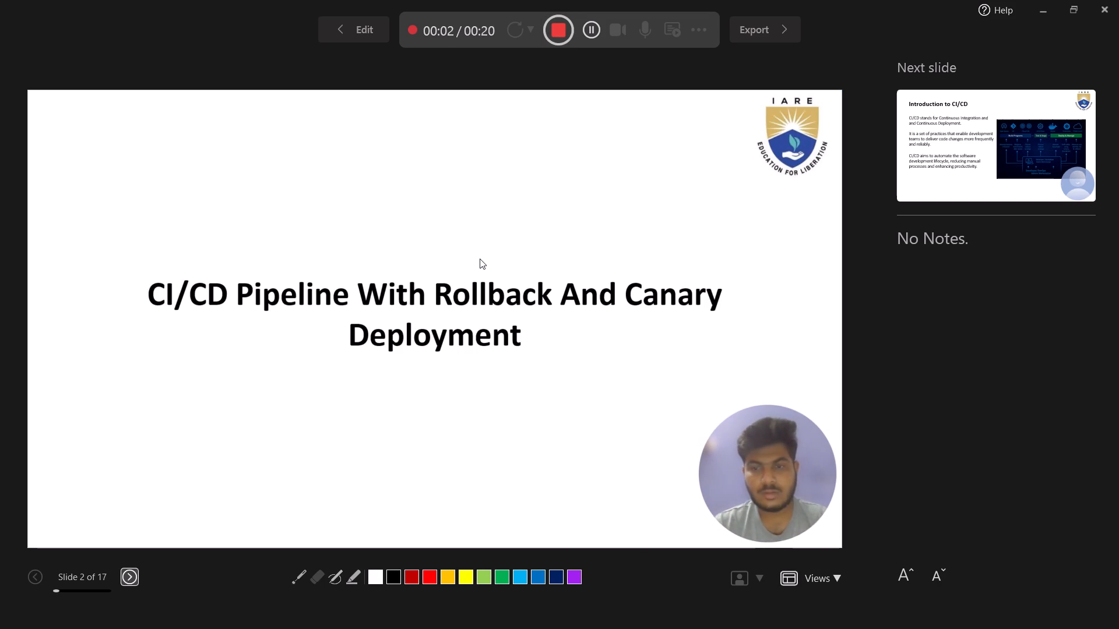
key(Right)
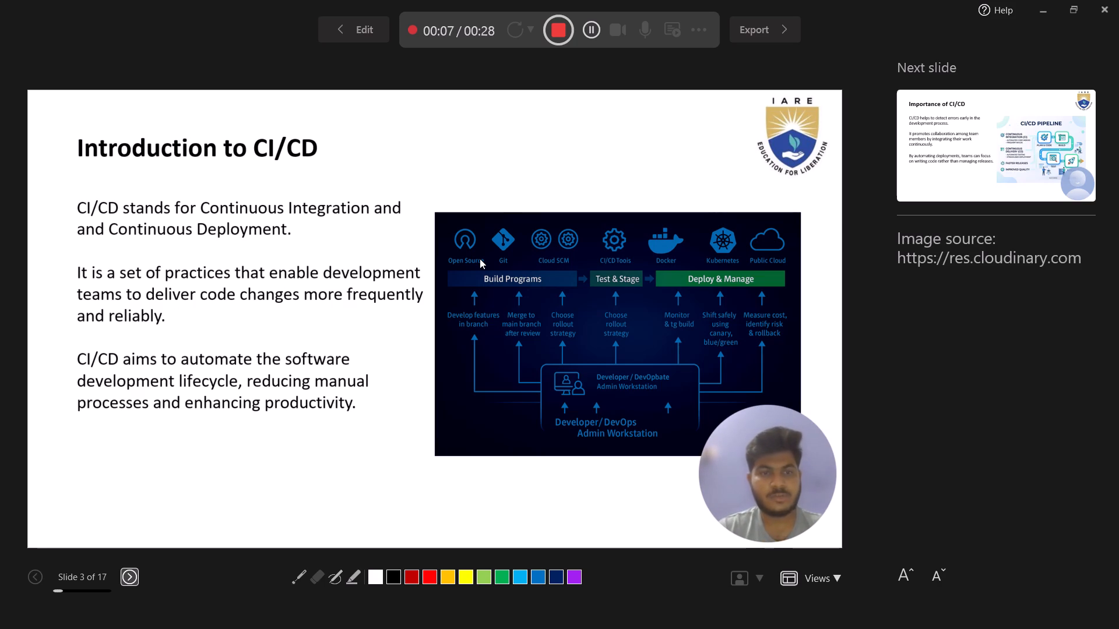
key(Right)
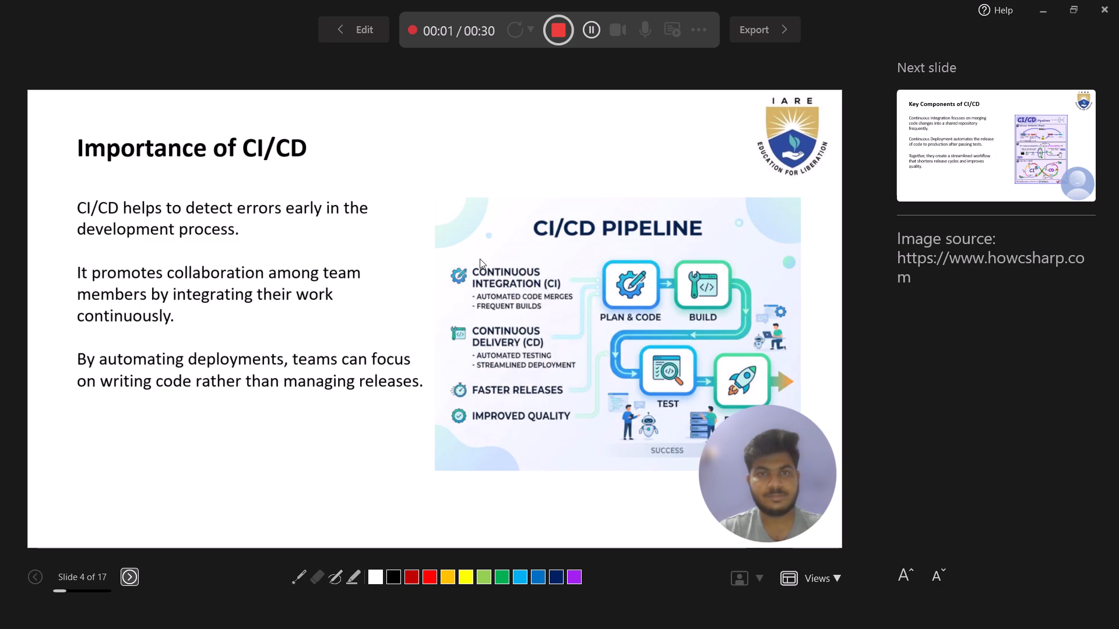
key(Right)
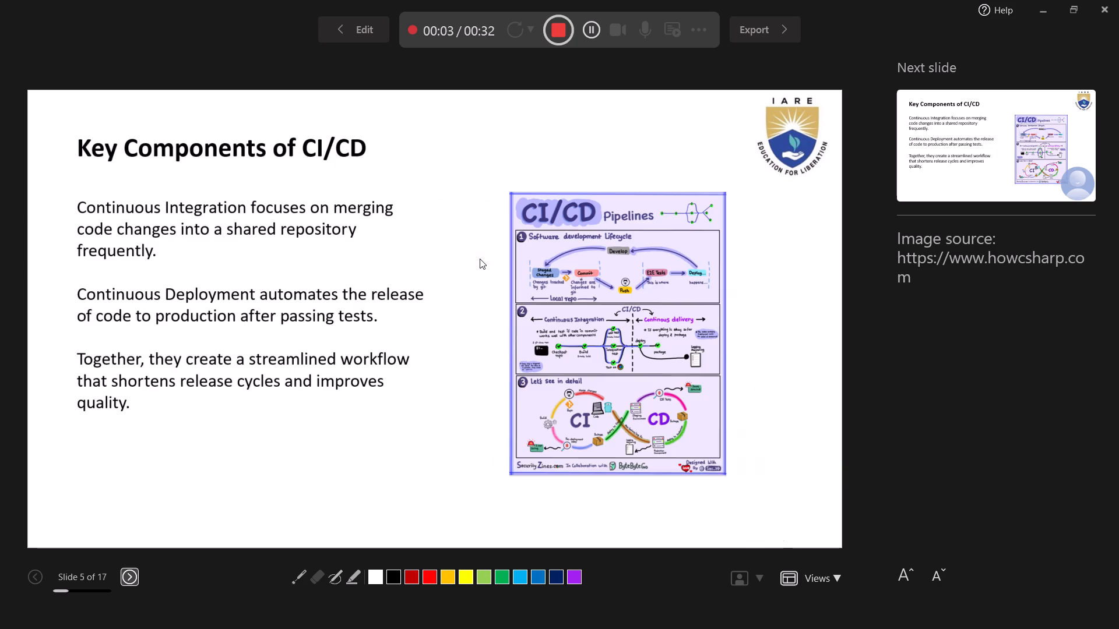
key(Right)
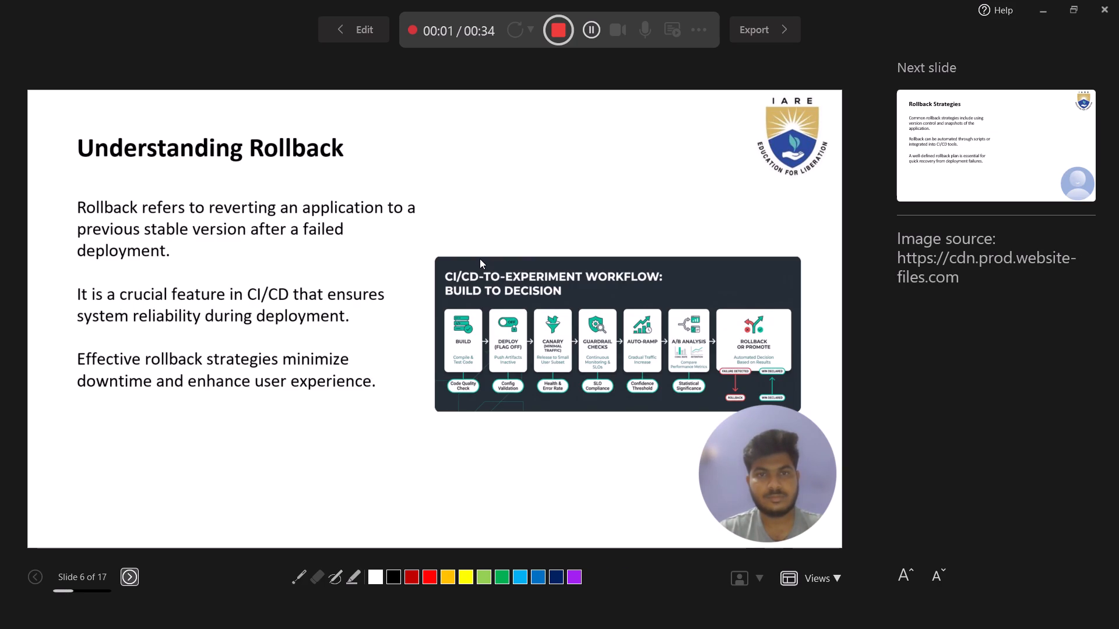
key(Right)
key(Right)
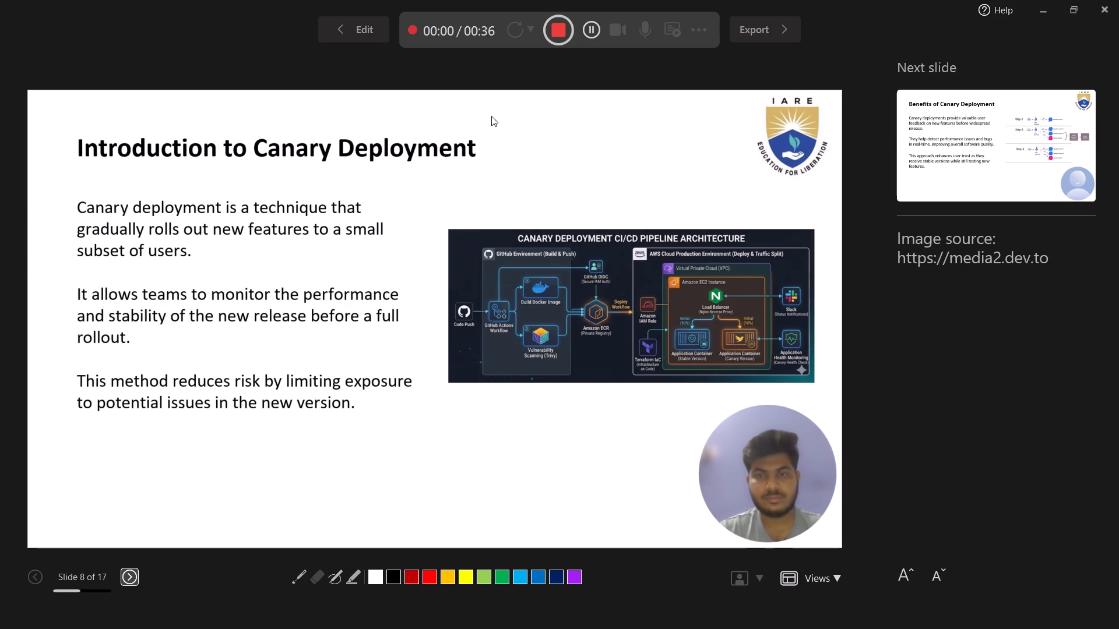
click(564, 36)
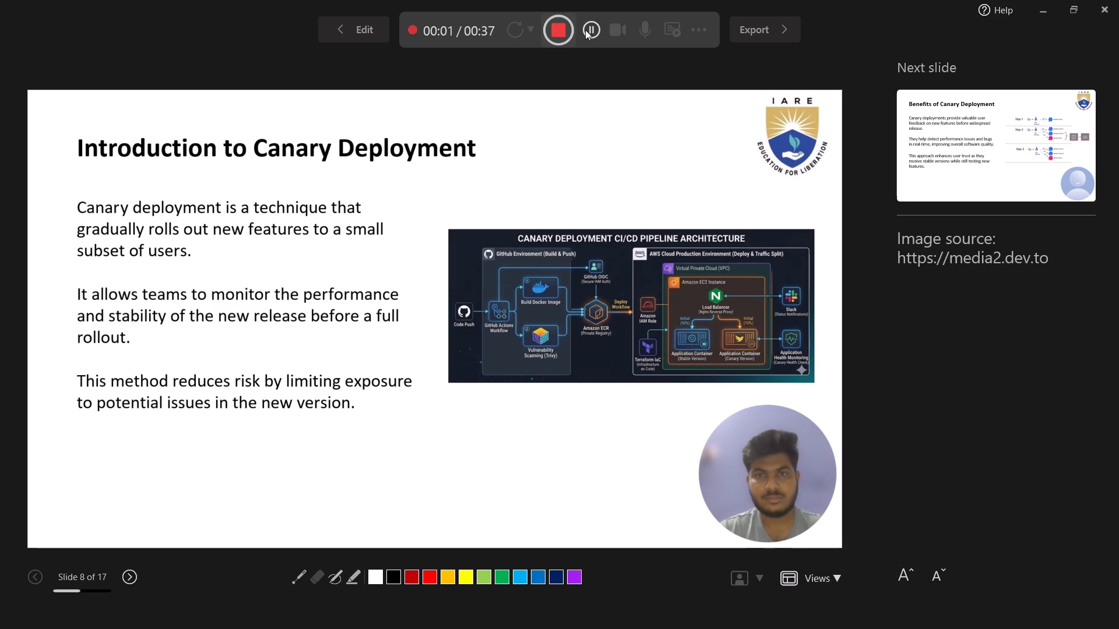
Export the recording as the MPEG-4 video "CI_CD Pipeline With Rollback And Canary Deployment" to Documents > AAT > Sem V TT > AAT II DOC > AAT PREPESENTATION.
click(771, 27)
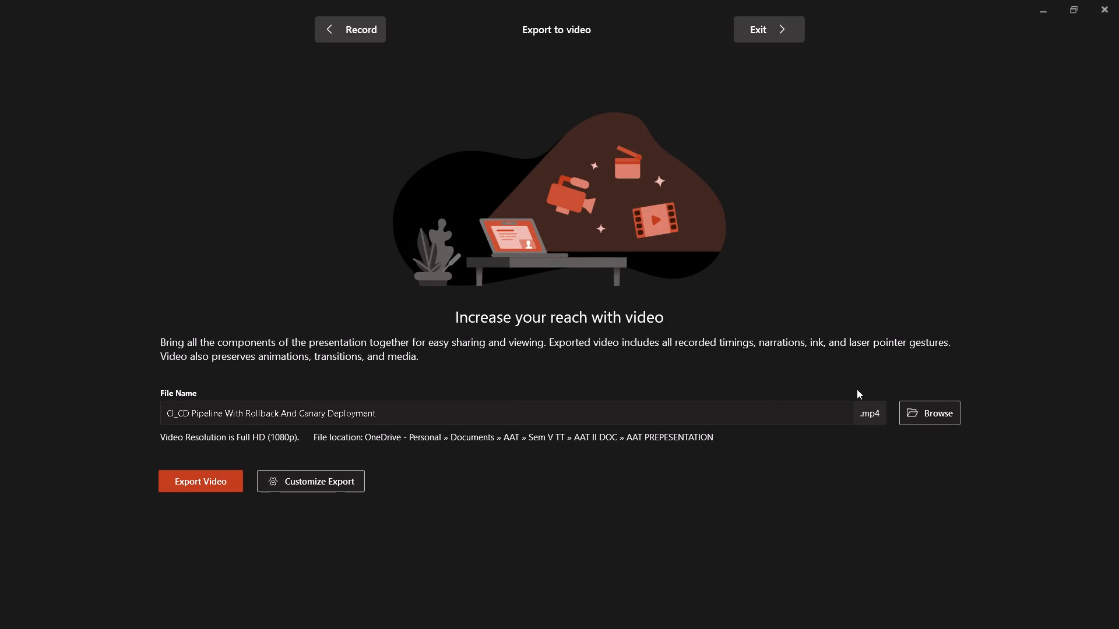
click(907, 415)
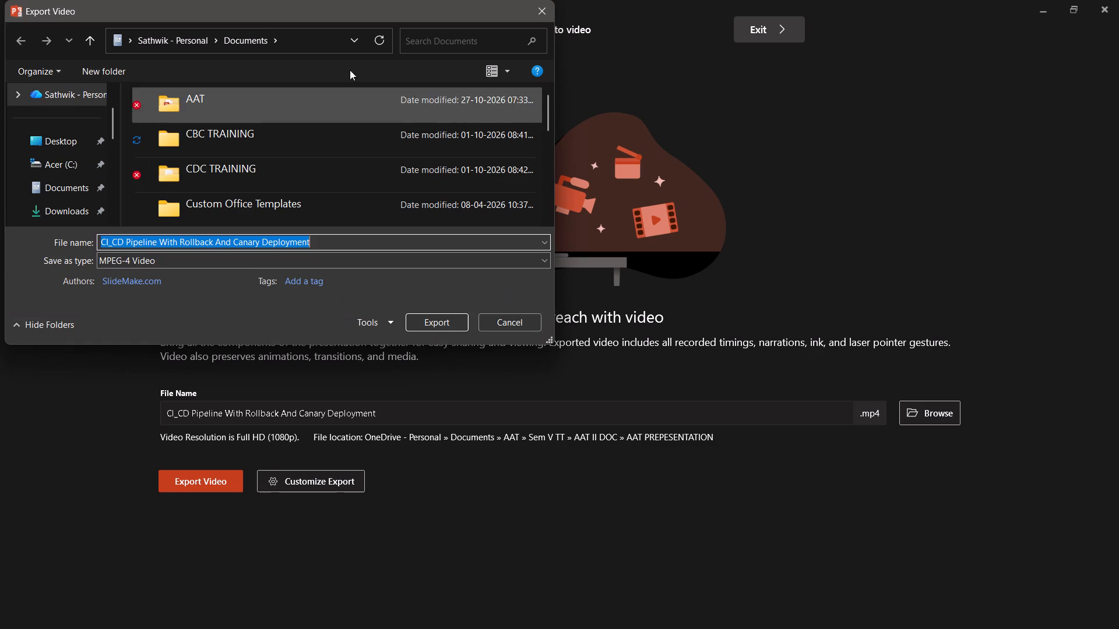
double_click(312, 115)
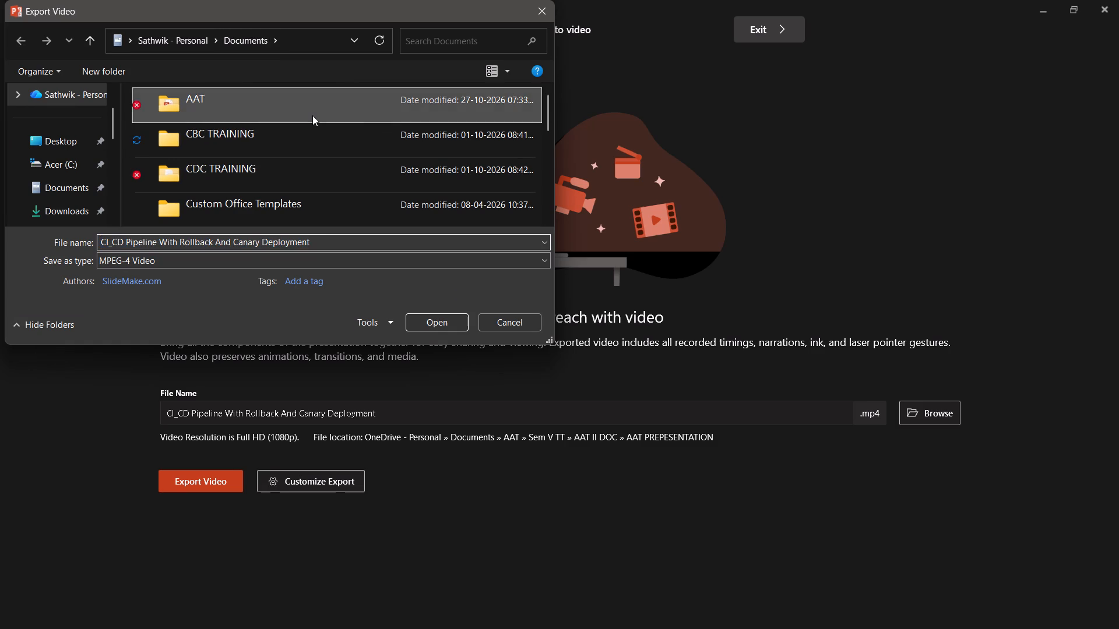
drag(177, 105, 171, 124)
double_click(171, 124)
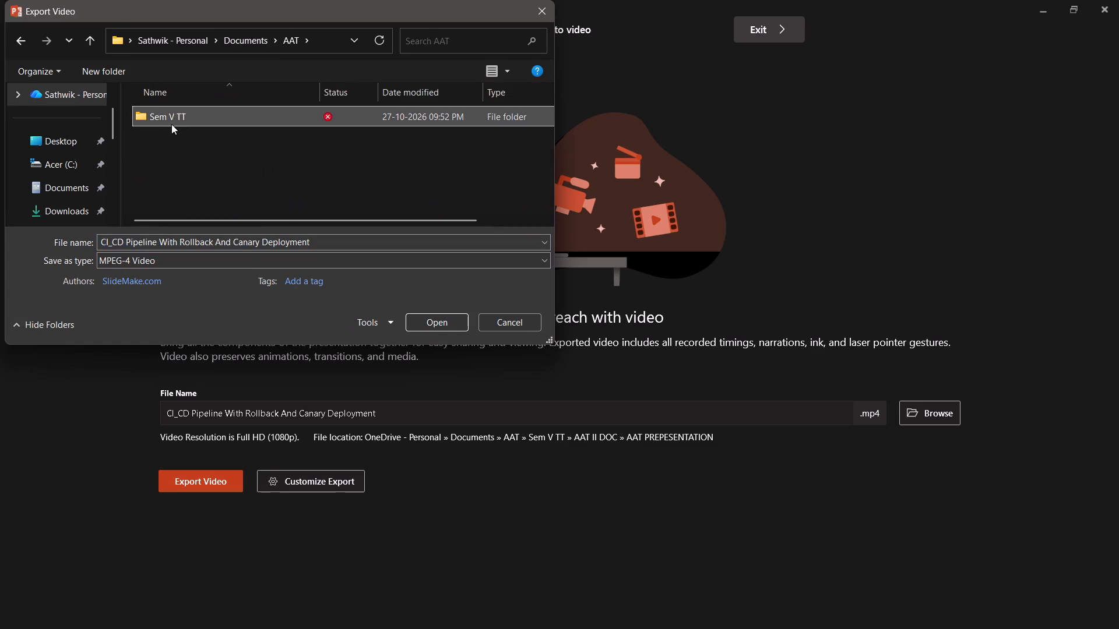
double_click(171, 124)
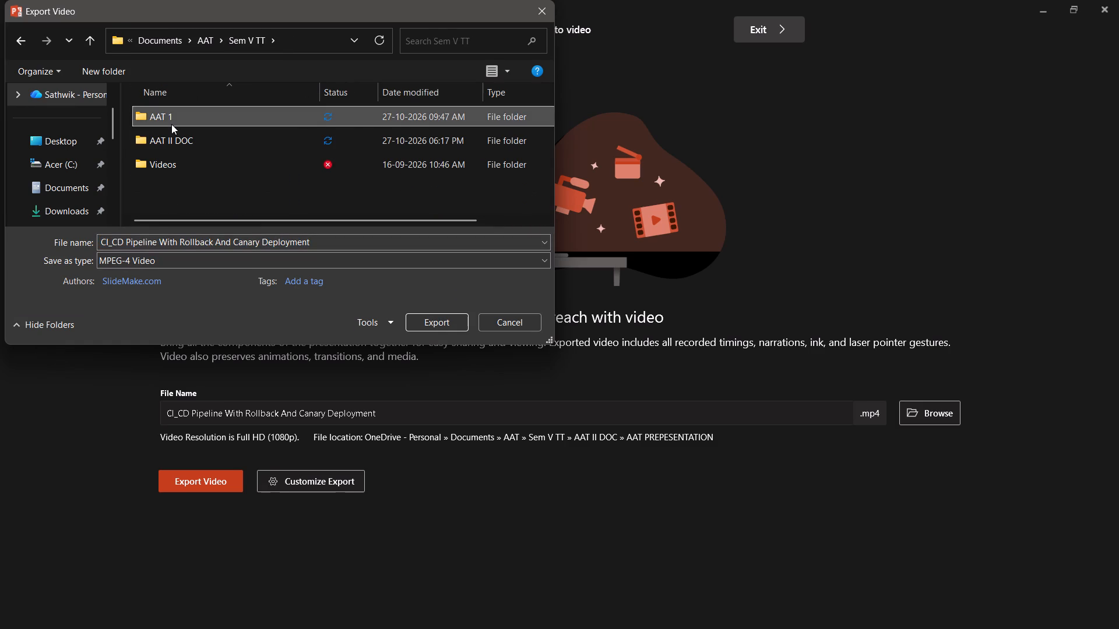
click(17, 36)
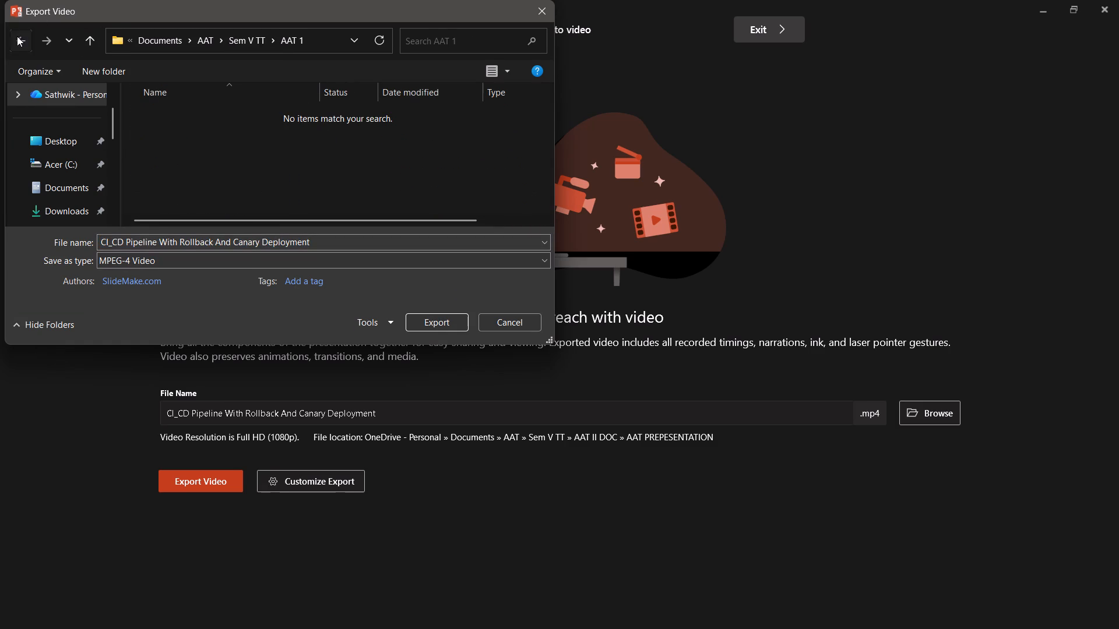
double_click(142, 132)
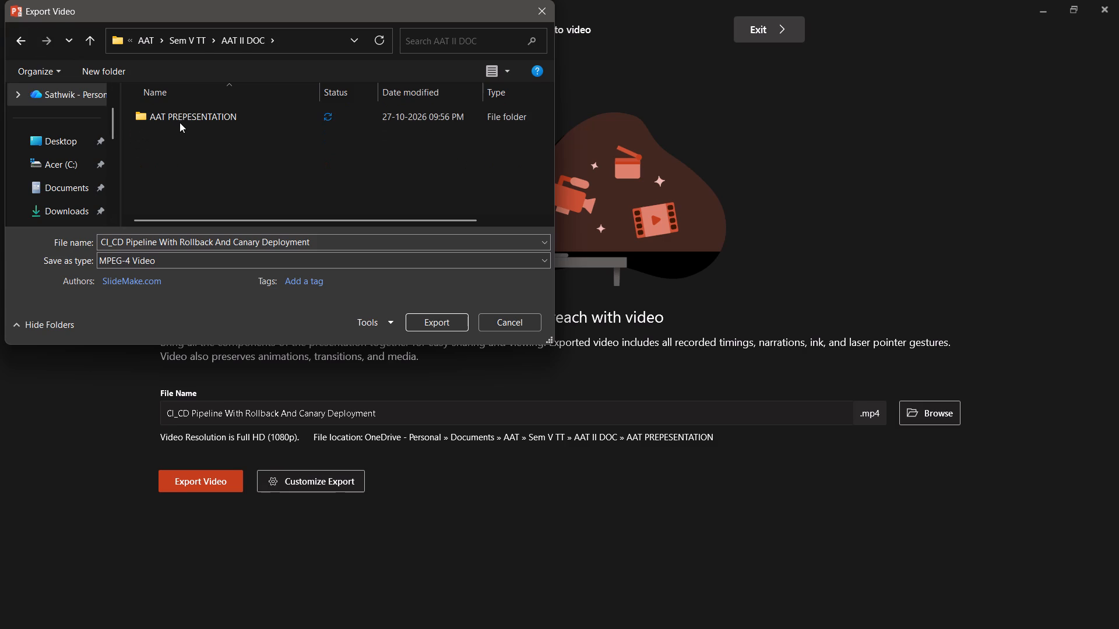
double_click(186, 121)
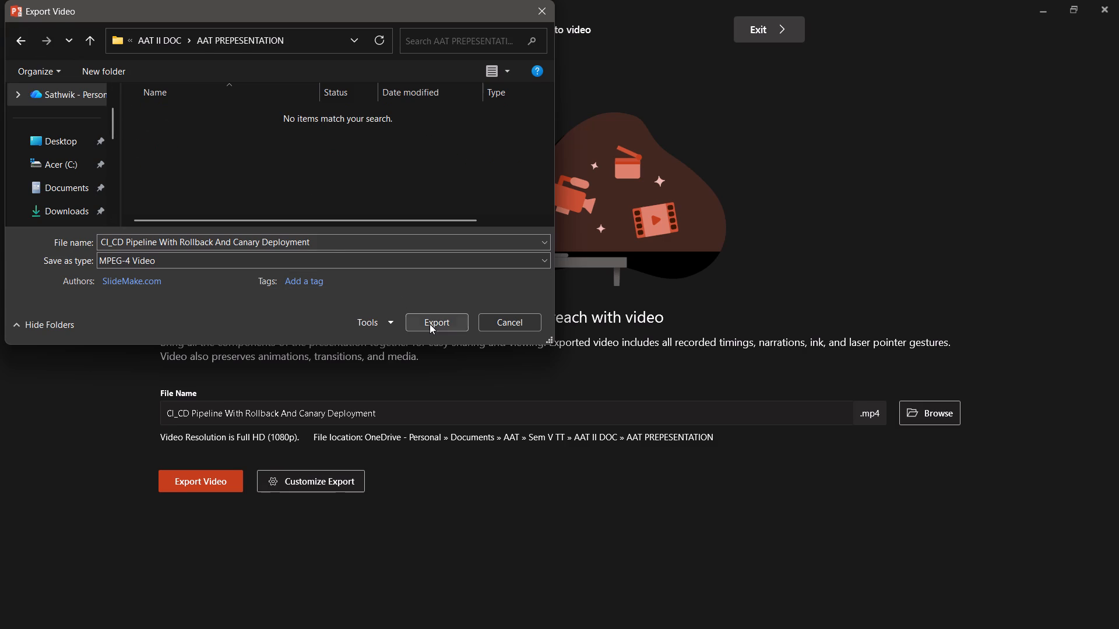
click(430, 324)
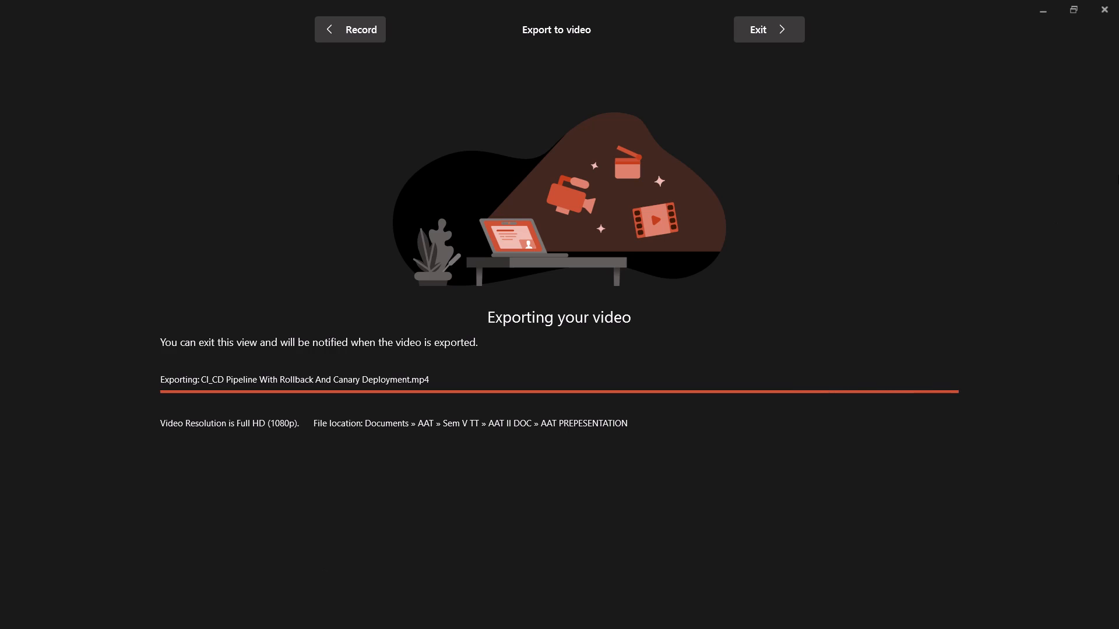
Open the exported video in Media Player, review several parts of the playback including the title slide, and close the player.
click(563, 485)
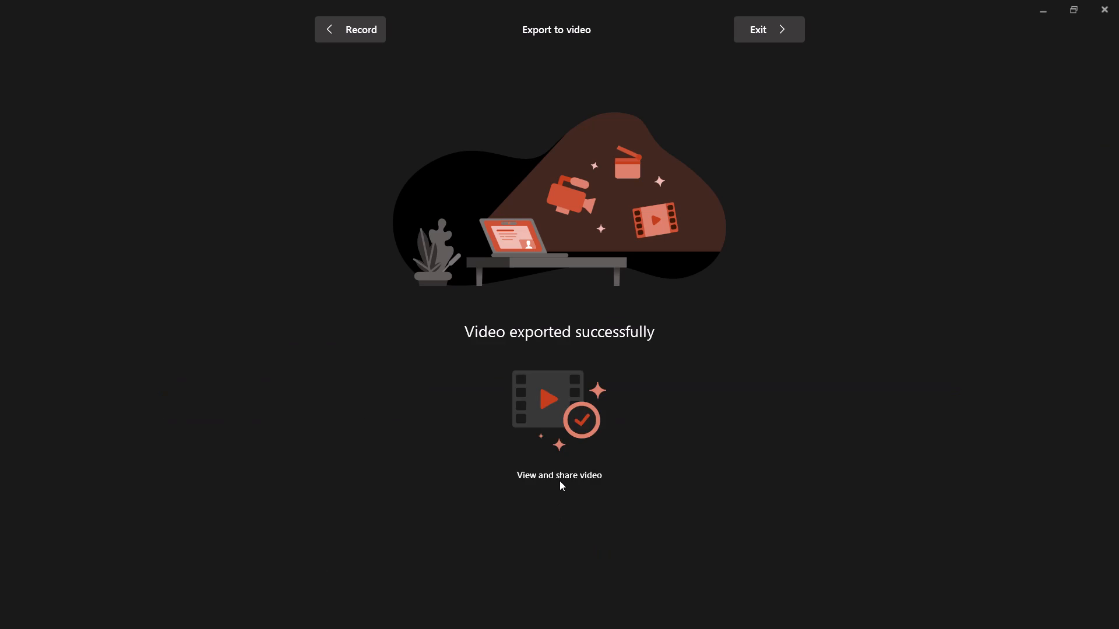
click(559, 480)
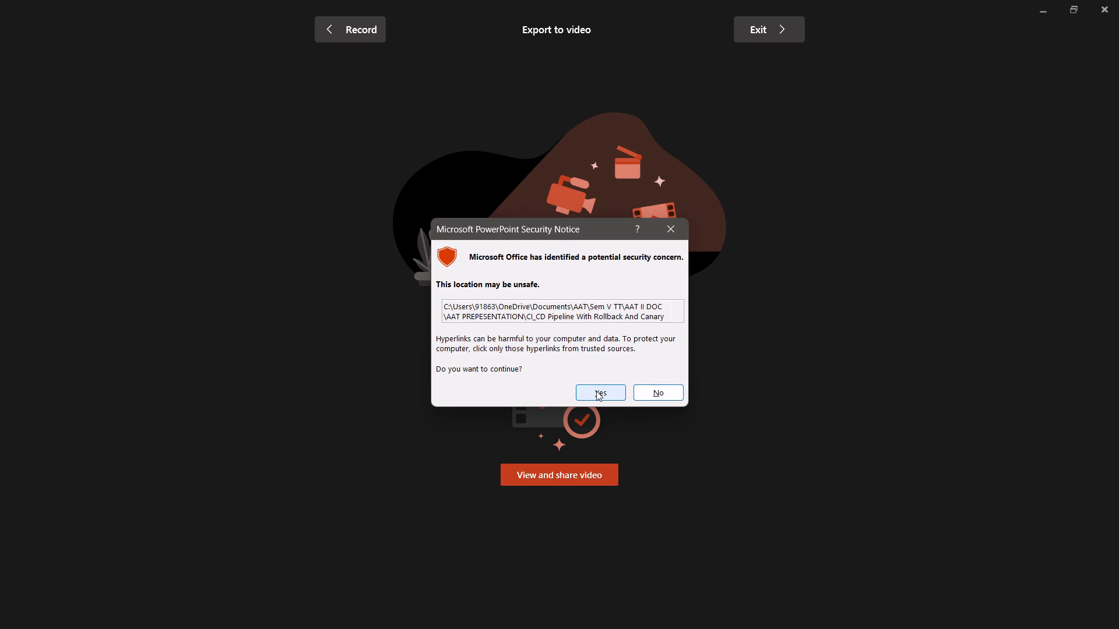
click(596, 391)
click(621, 398)
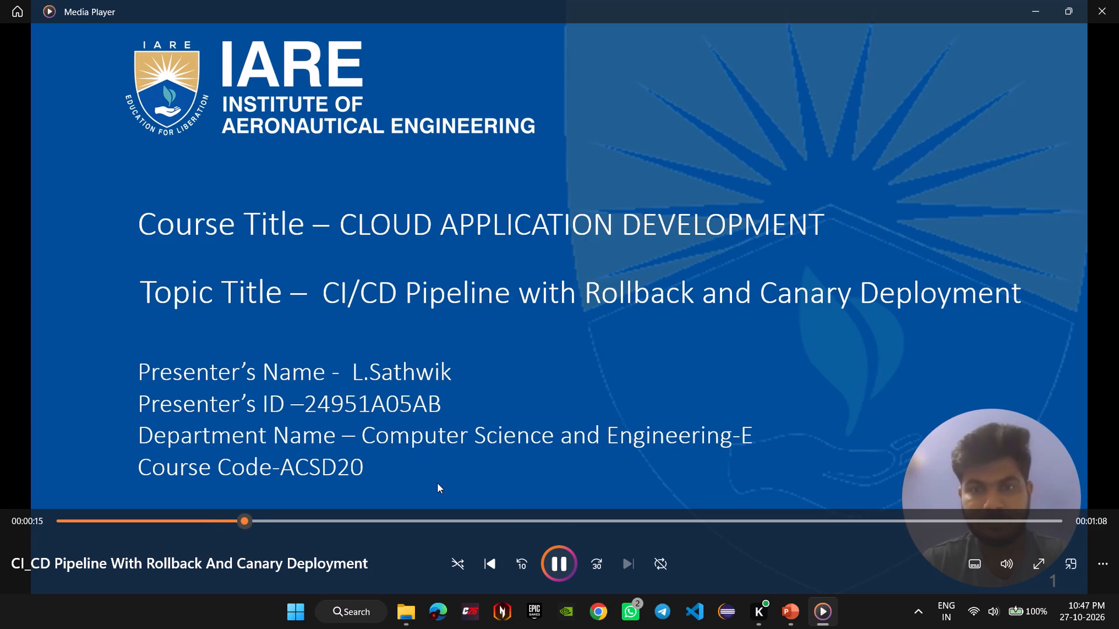
key(Left)
click(448, 534)
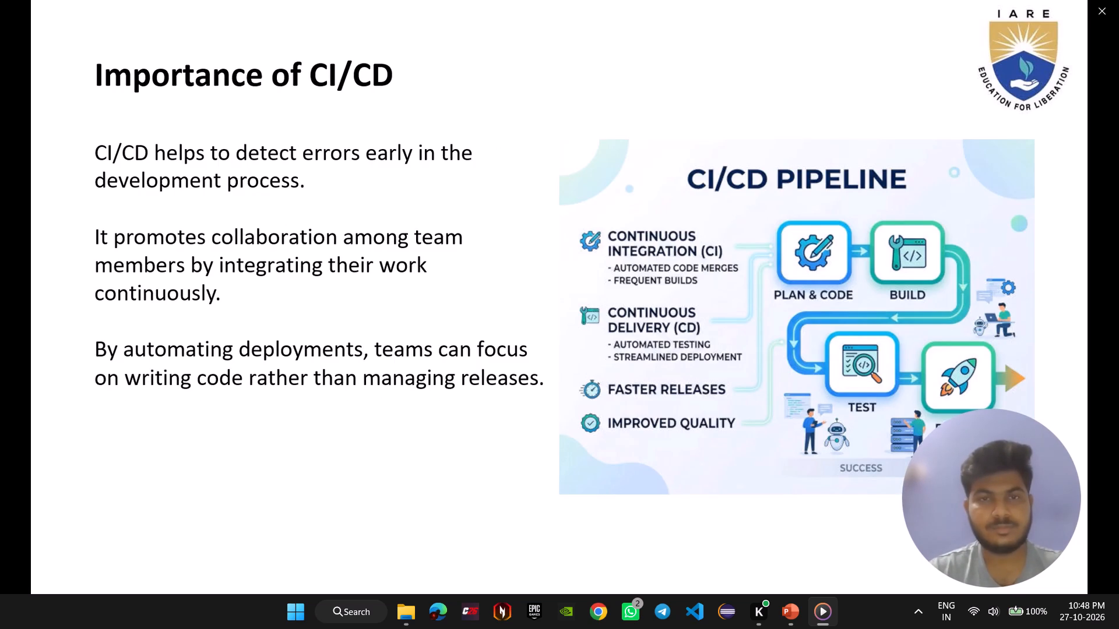
key(Left)
key(Left)
key(Left)
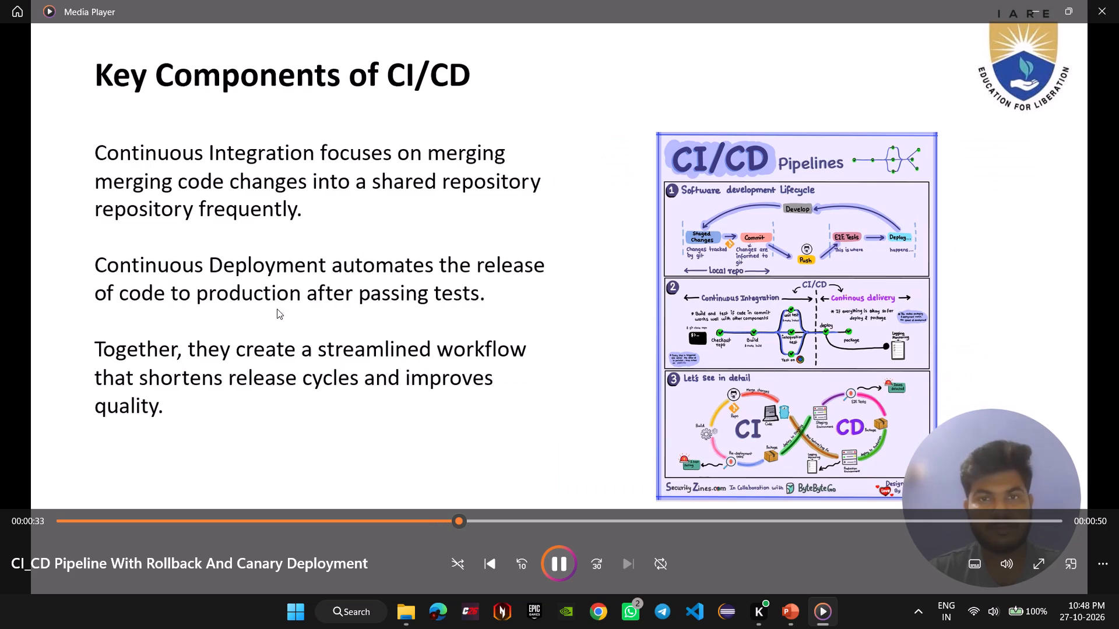
click(158, 526)
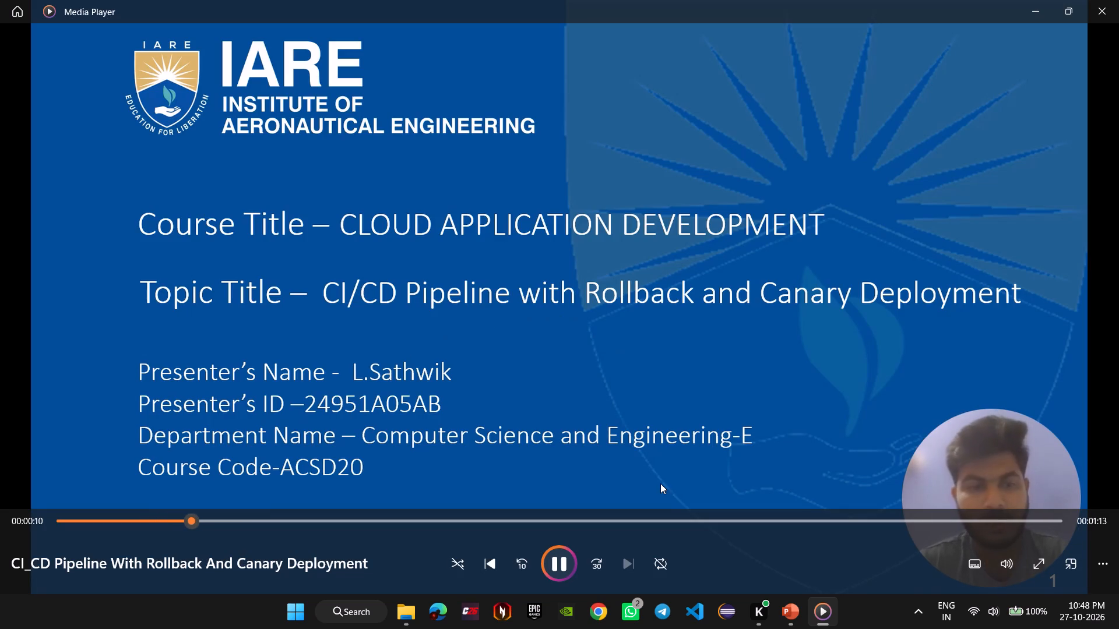
click(1104, 0)
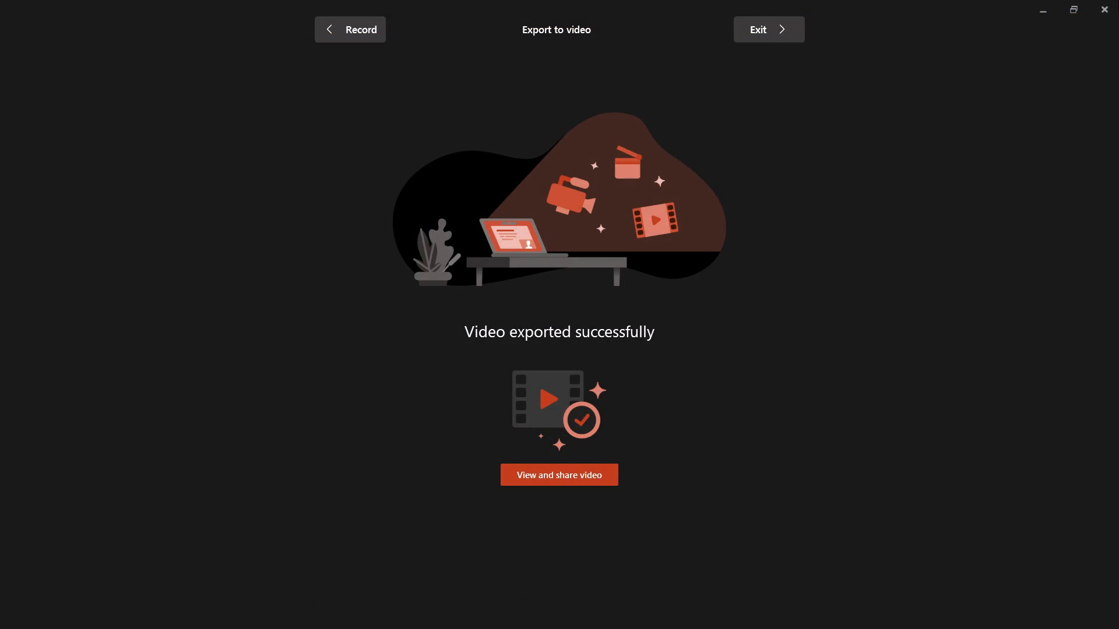
Return to the slide recording view and play back the recording of slide 8.
click(337, 23)
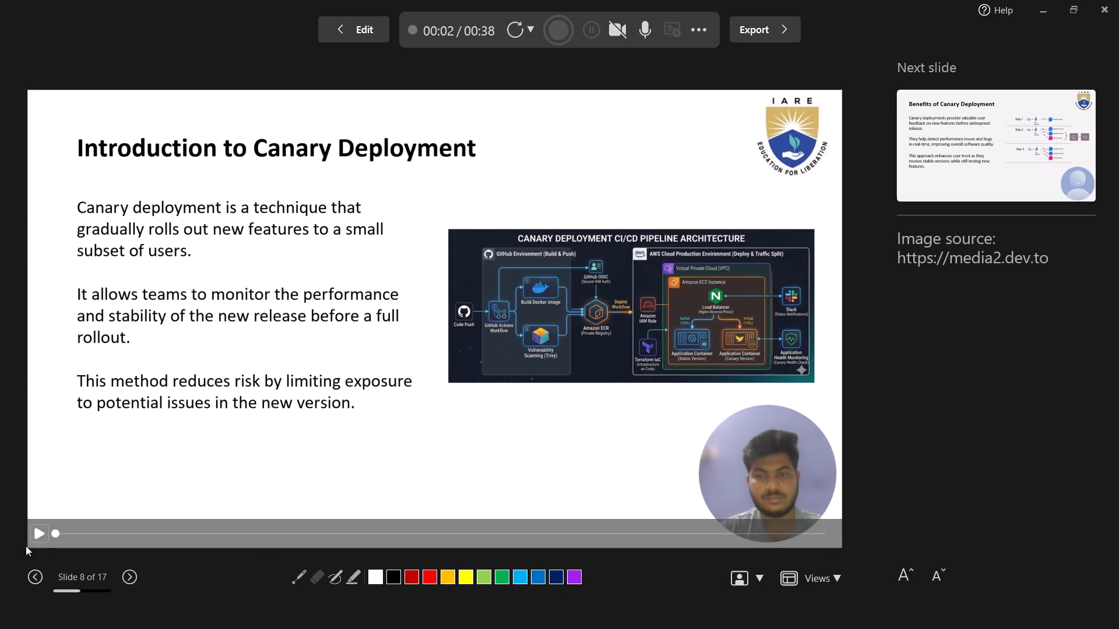
click(40, 532)
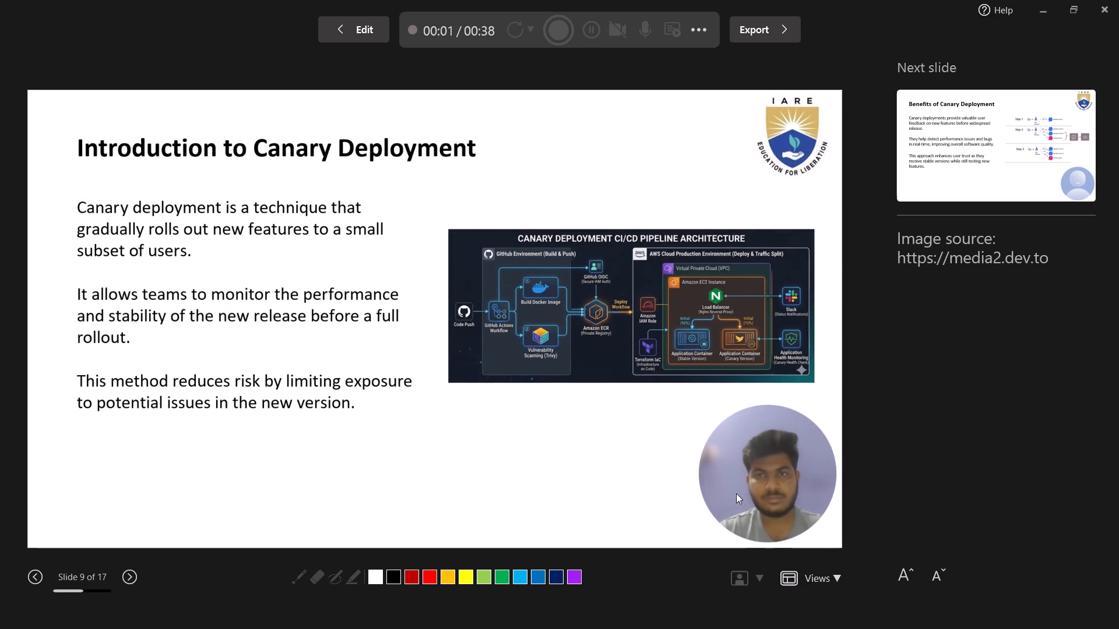
Go back to slide 1, play back its recorded narration and camera video, and pause the playback partway.
key(Left)
key(Left)
key(Left)
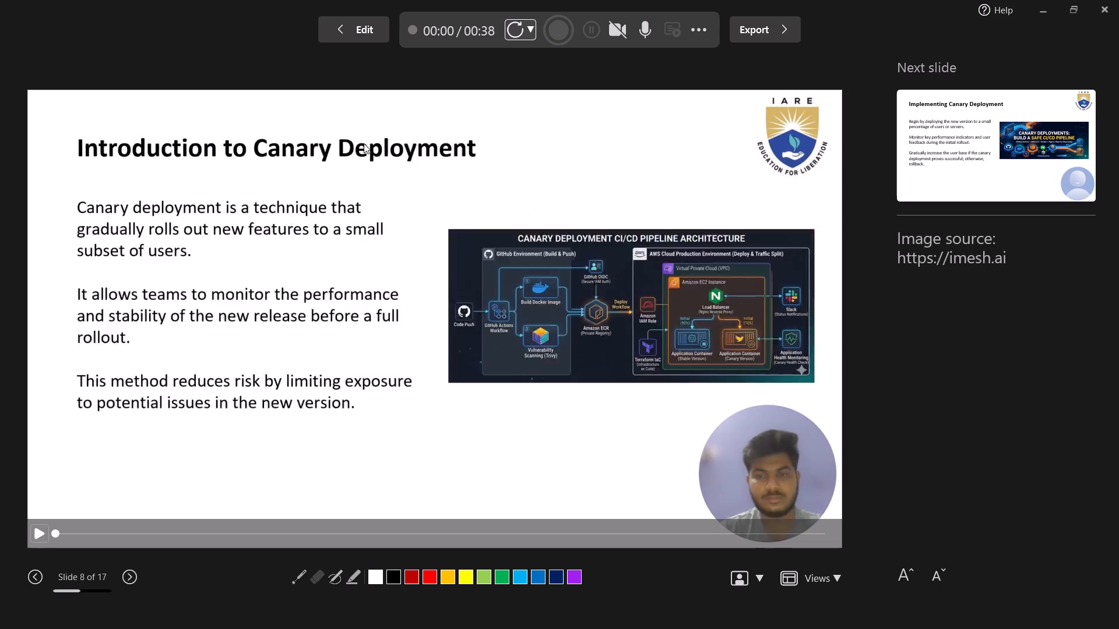
key(Left)
key(Left)
key(Left)
key(Left)
key(Left)
key(Left)
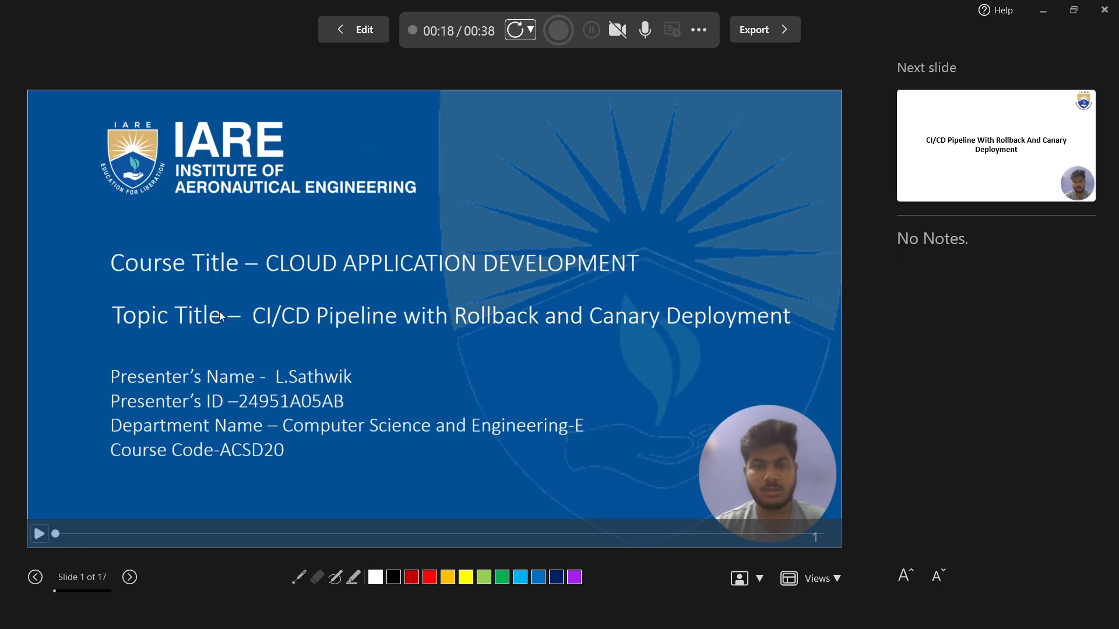
click(34, 536)
click(121, 531)
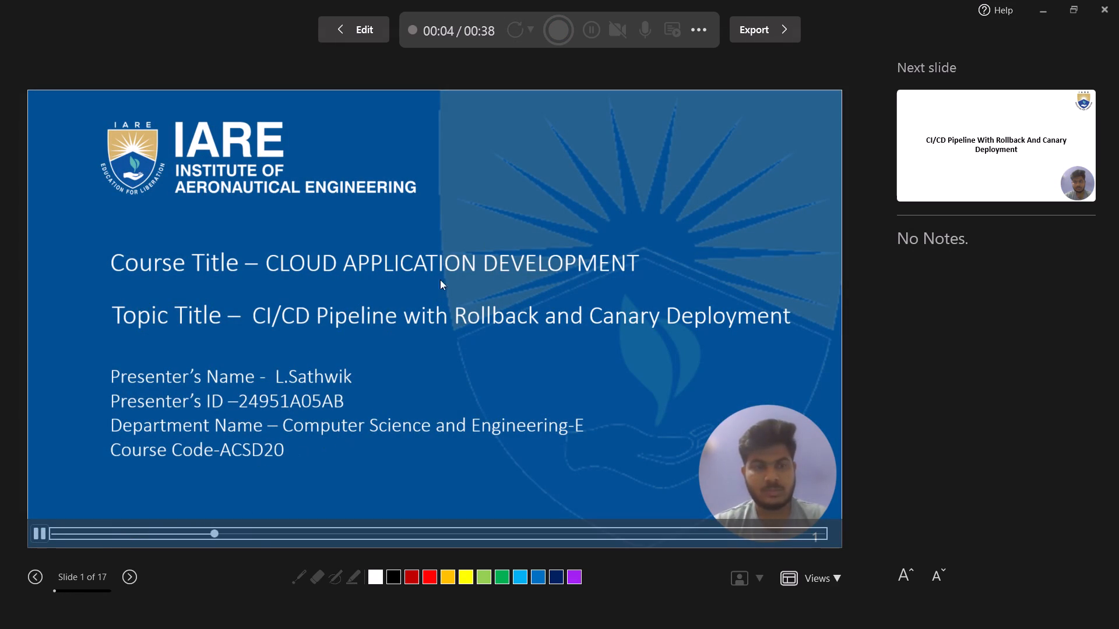
drag(511, 26, 477, 19)
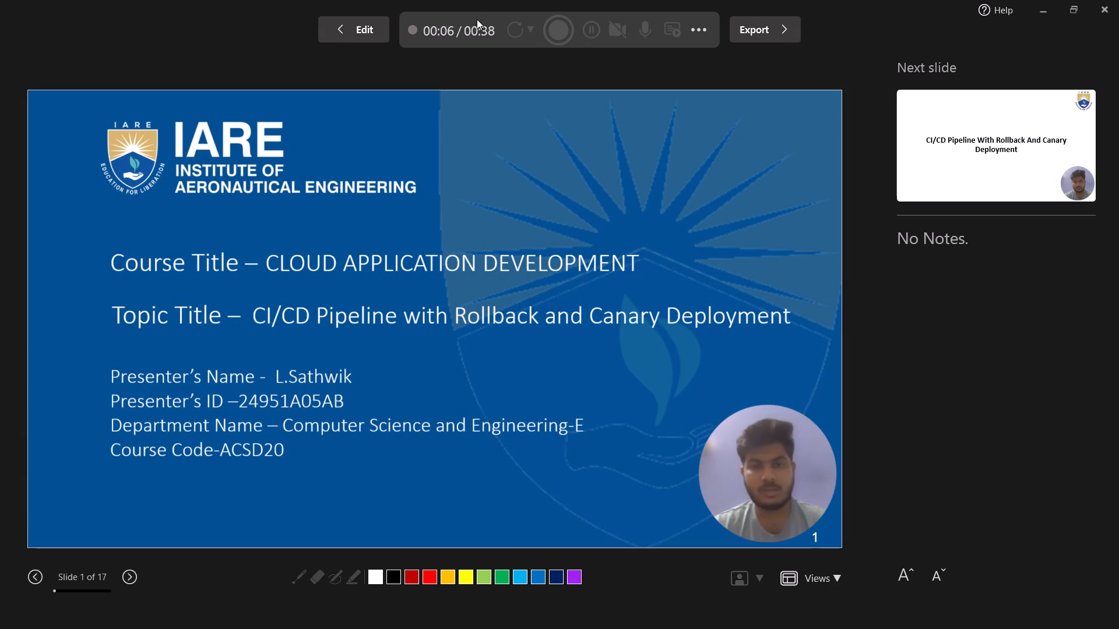
drag(477, 19, 334, 363)
click(33, 529)
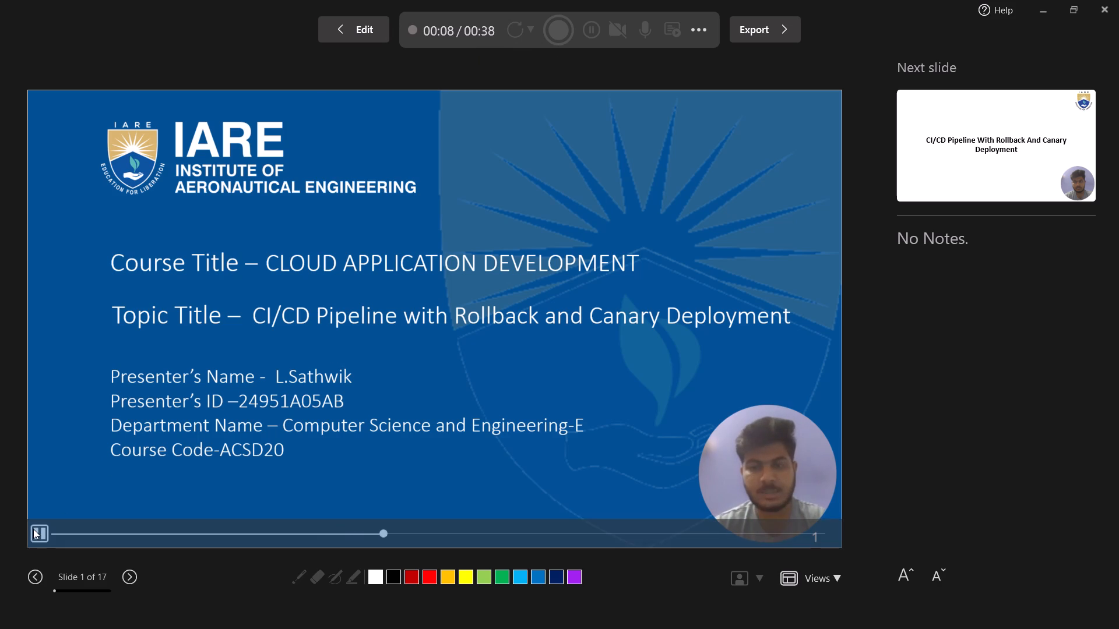
Retake the video on all slides, starting at slide 1, and pause the new recording at its start.
click(533, 25)
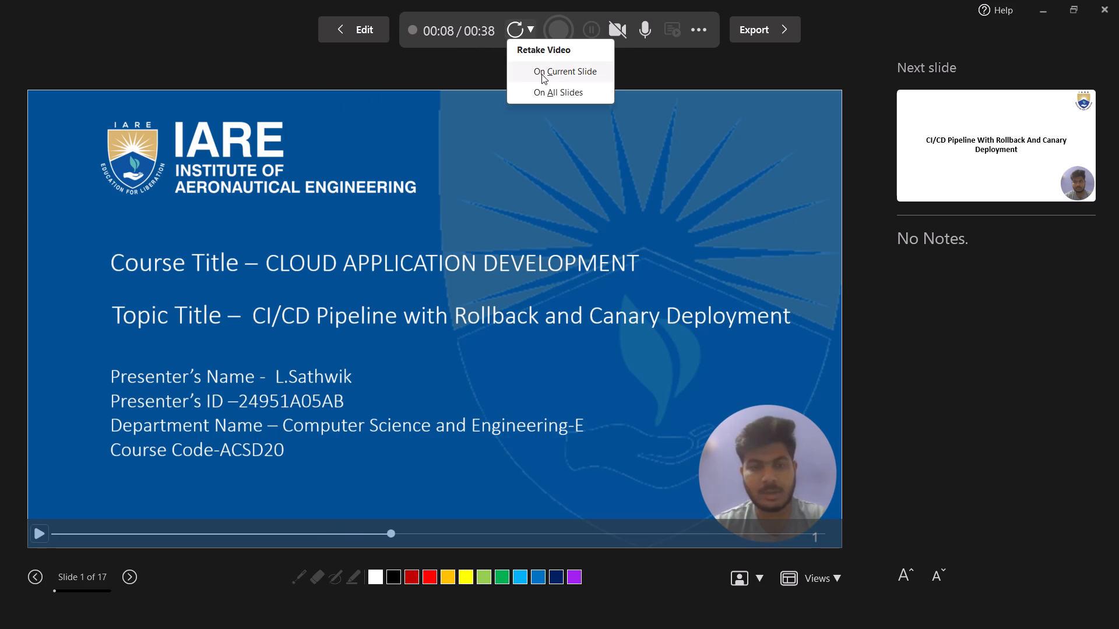
click(536, 91)
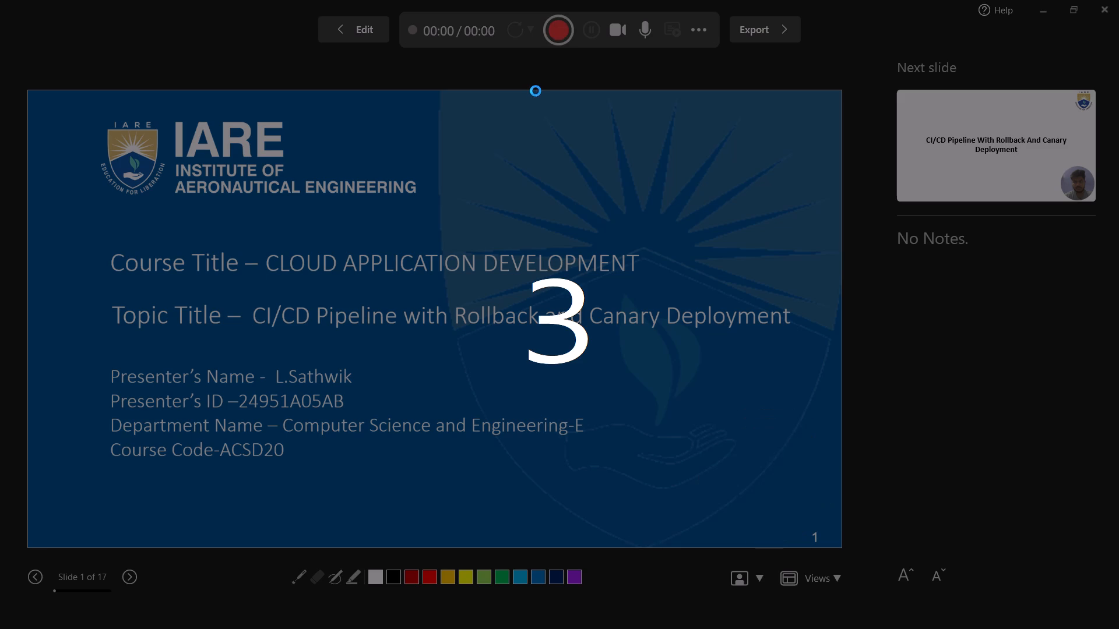
click(586, 33)
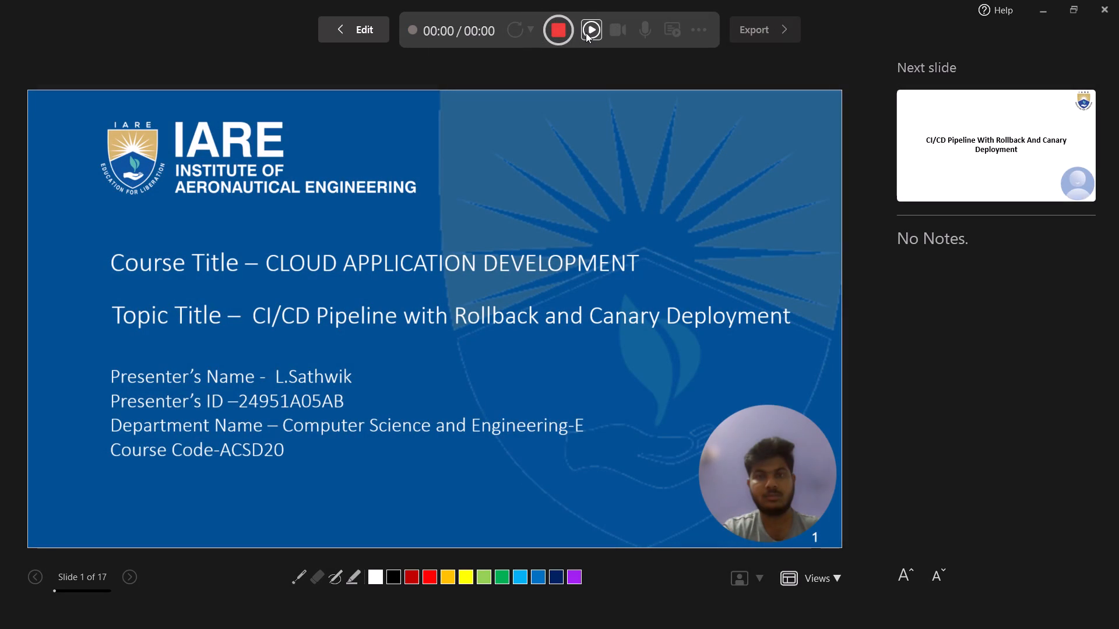
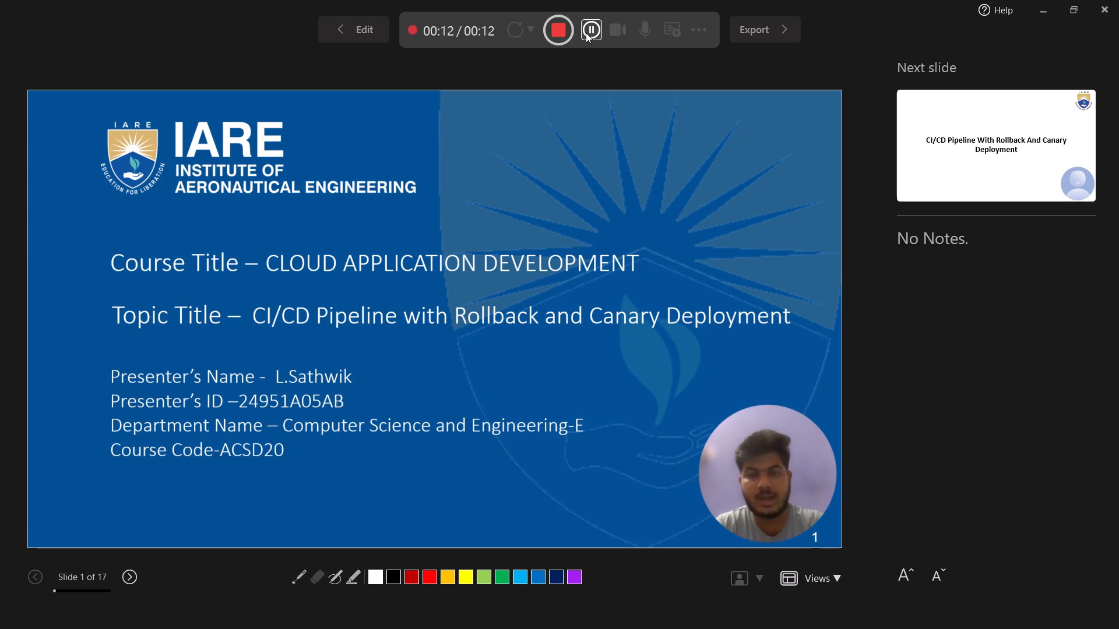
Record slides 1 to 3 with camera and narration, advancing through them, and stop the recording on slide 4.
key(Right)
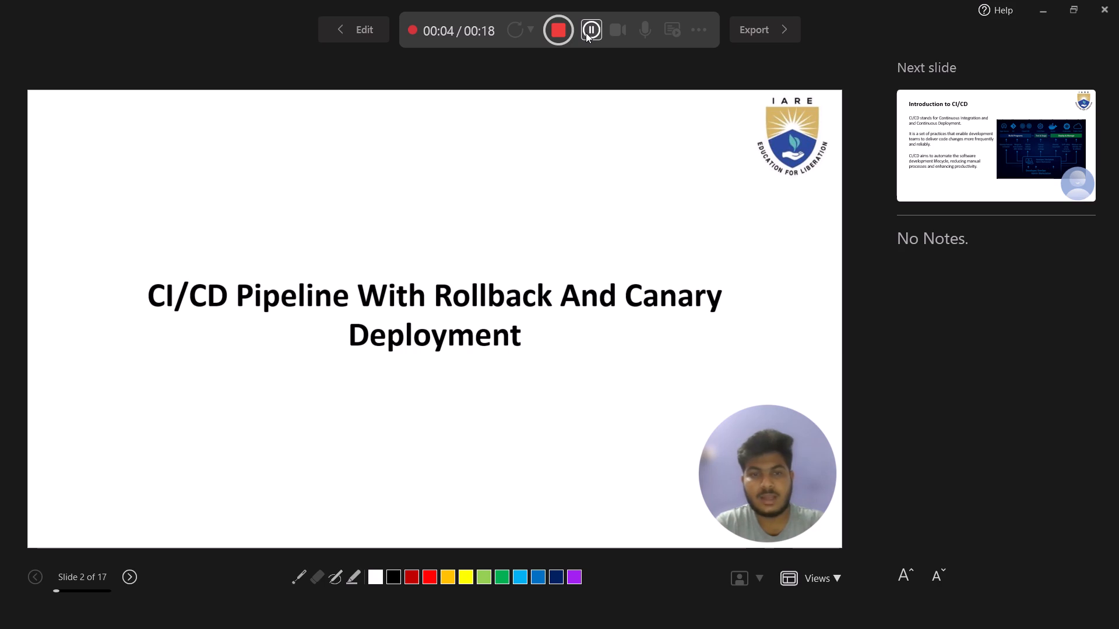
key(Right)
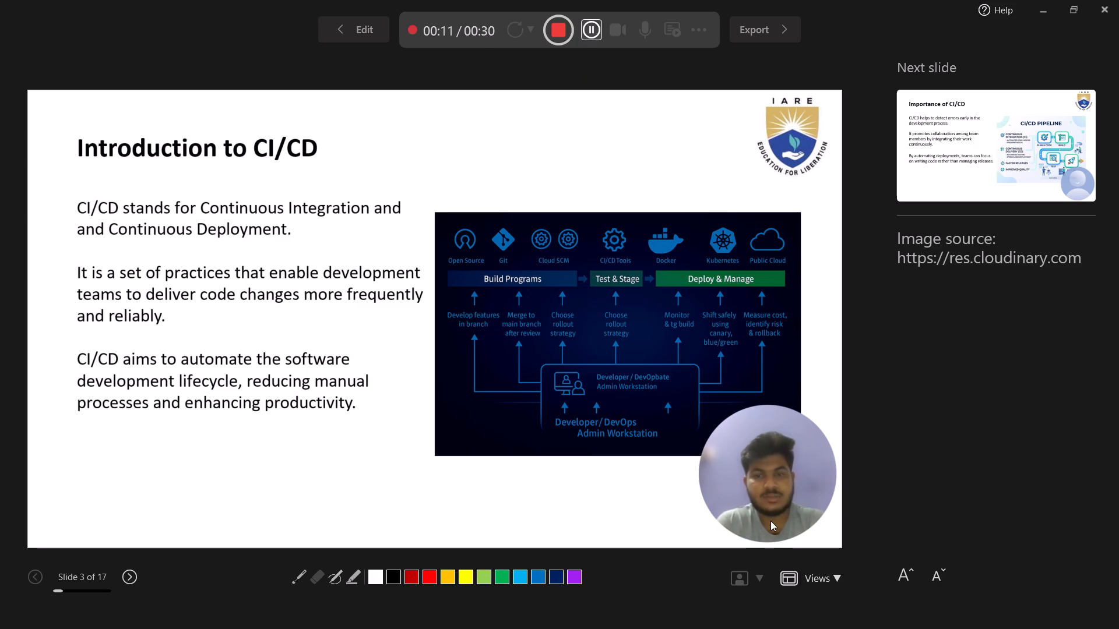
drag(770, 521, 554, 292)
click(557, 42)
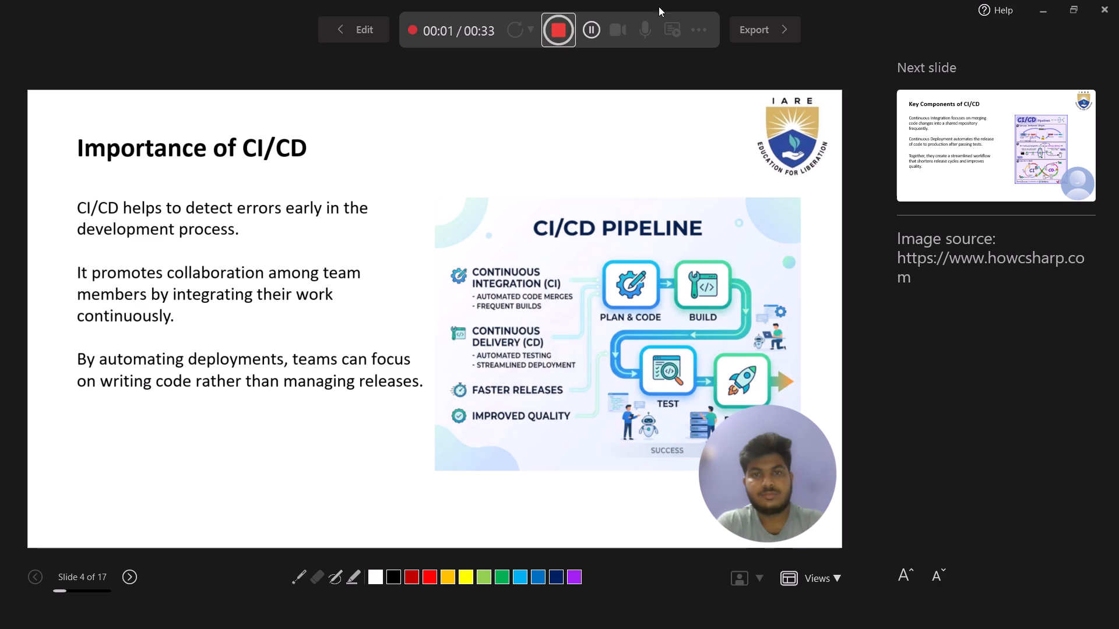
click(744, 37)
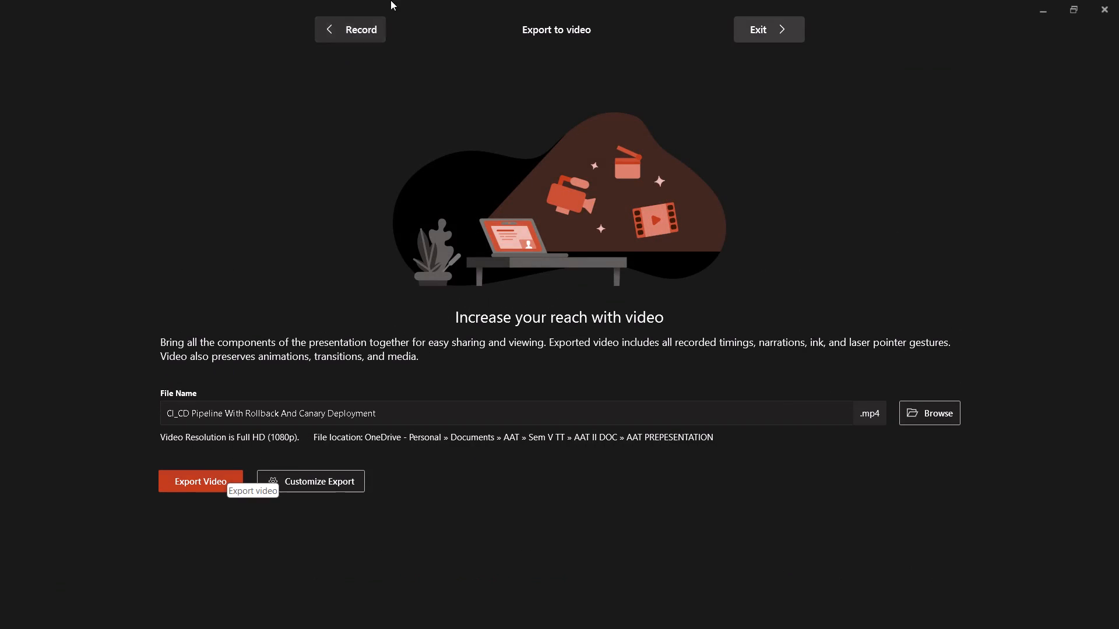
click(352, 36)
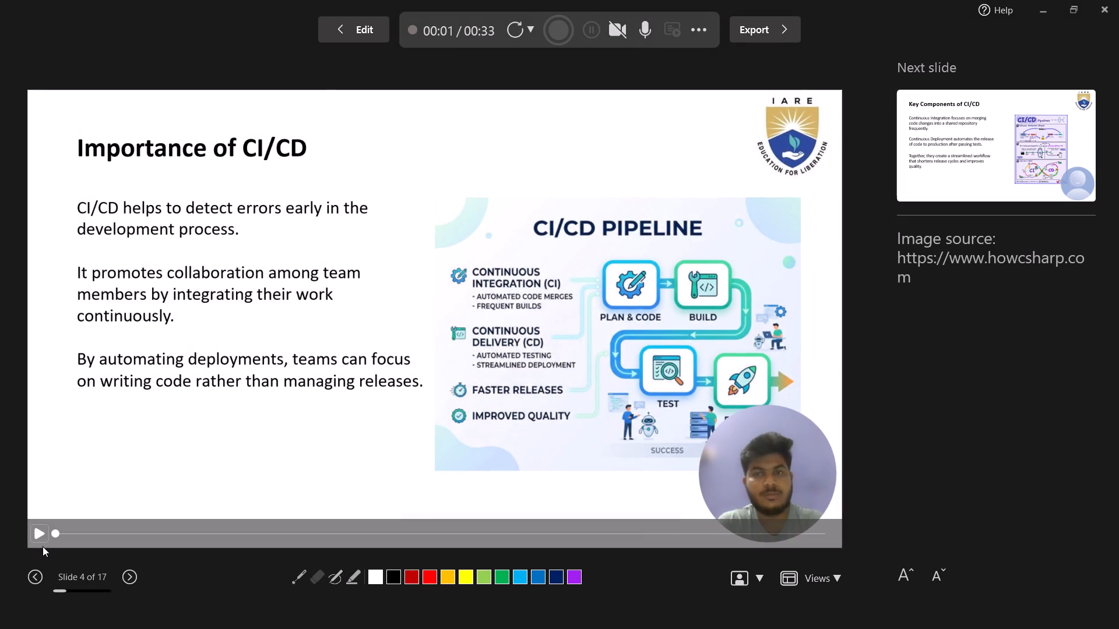
Play back the recording of slide 4, go back to slide 1 and play back the recording from there.
click(44, 540)
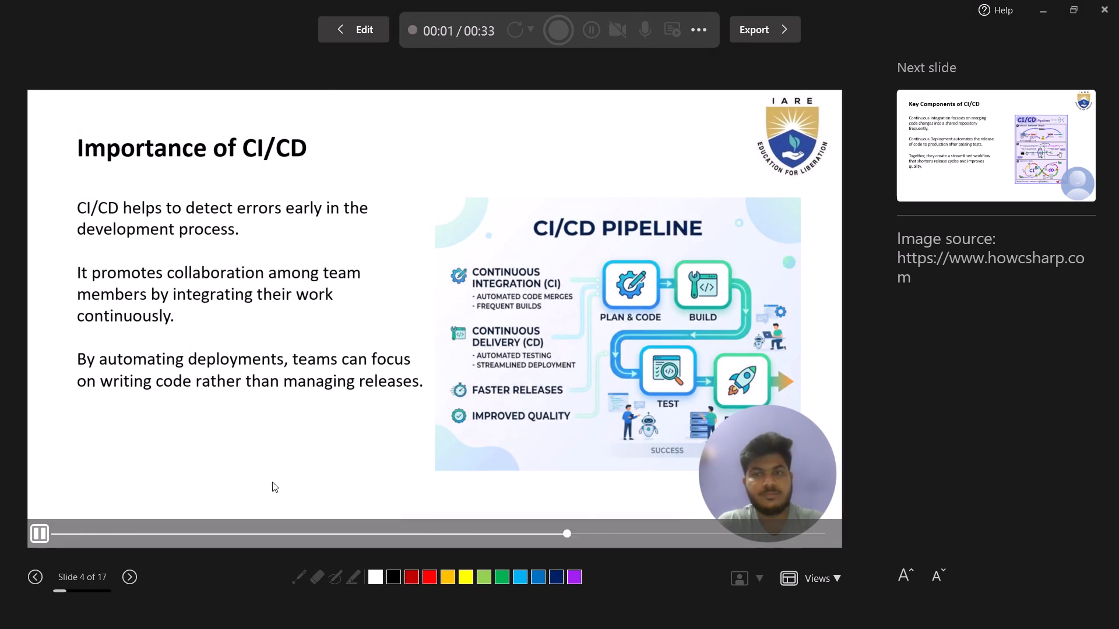
key(Left)
key(Left)
key(Left)
key(Left)
key(Left)
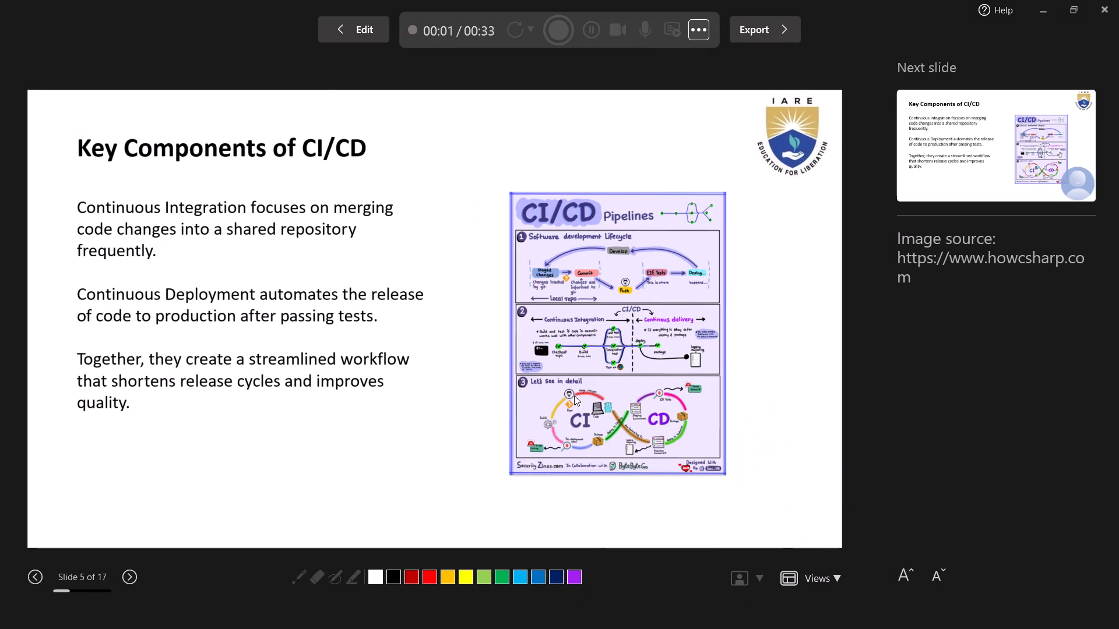
key(Left)
key(Left)
key(Left)
key(Left)
key(Left)
key(Left)
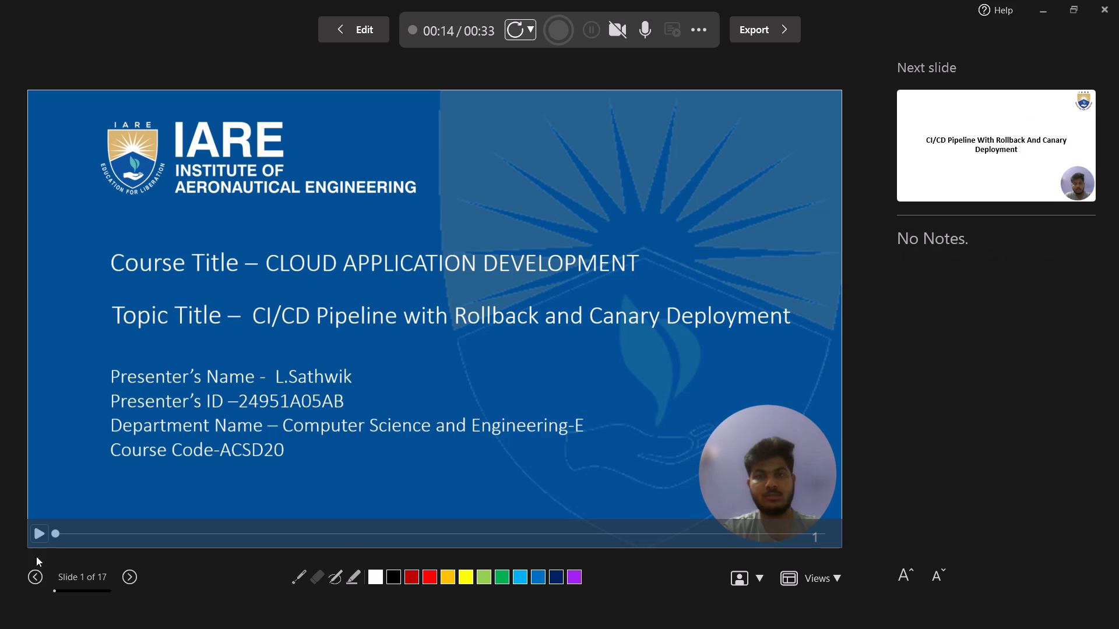
click(33, 525)
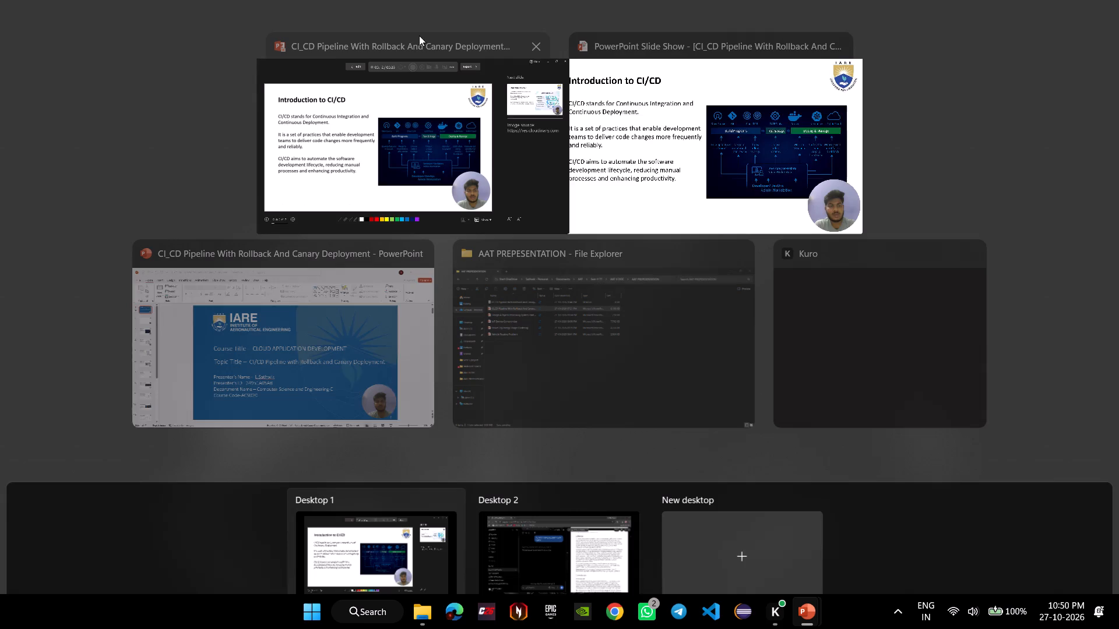
Open the system's sound output settings, set spatial sound for the headphones to Off, and close the settings.
click(1014, 624)
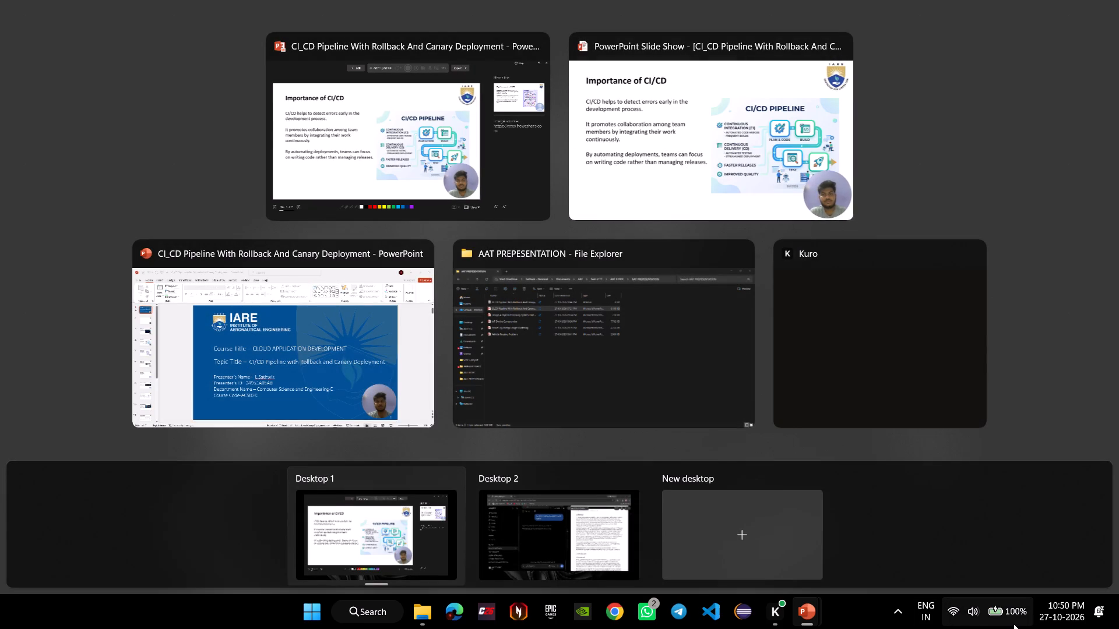
click(1075, 521)
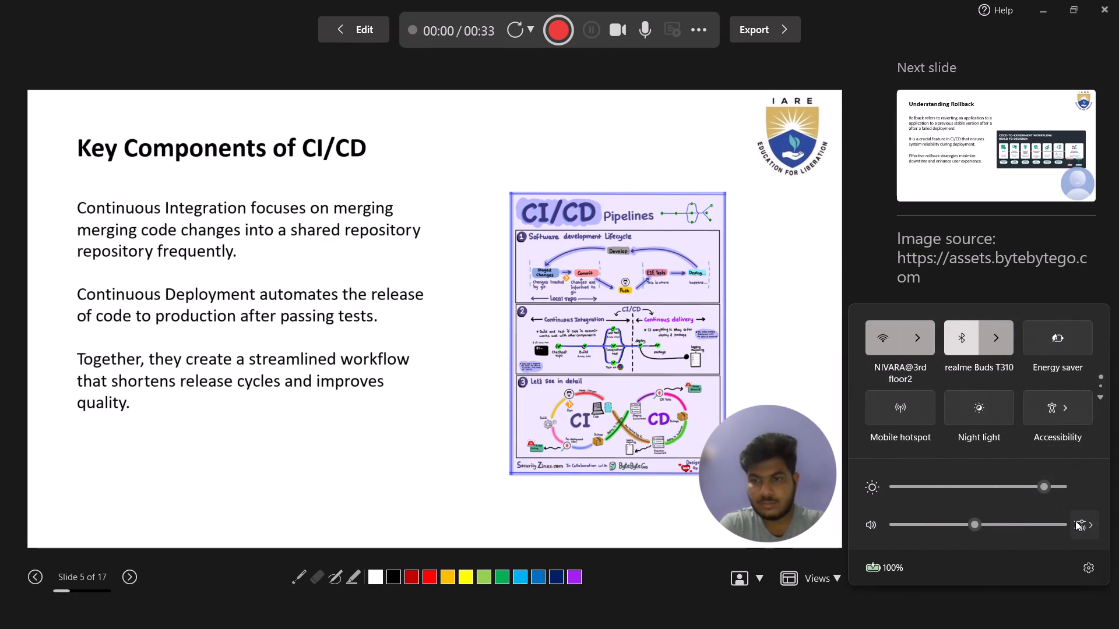
scroll(970, 461, down, 3)
scroll(970, 461, up, 2)
click(900, 472)
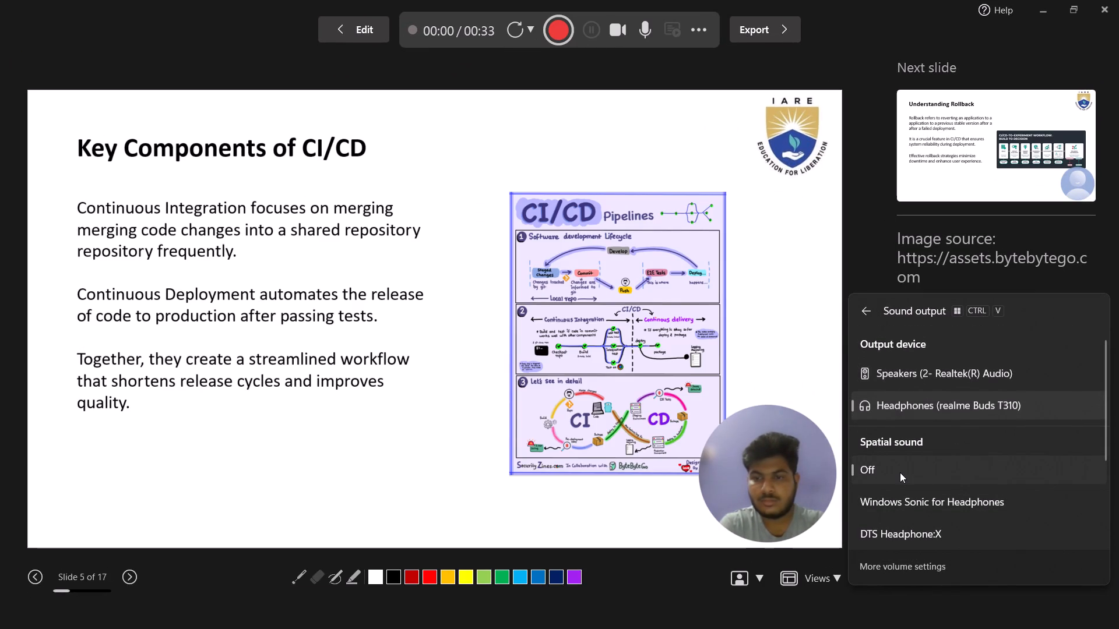
click(681, 324)
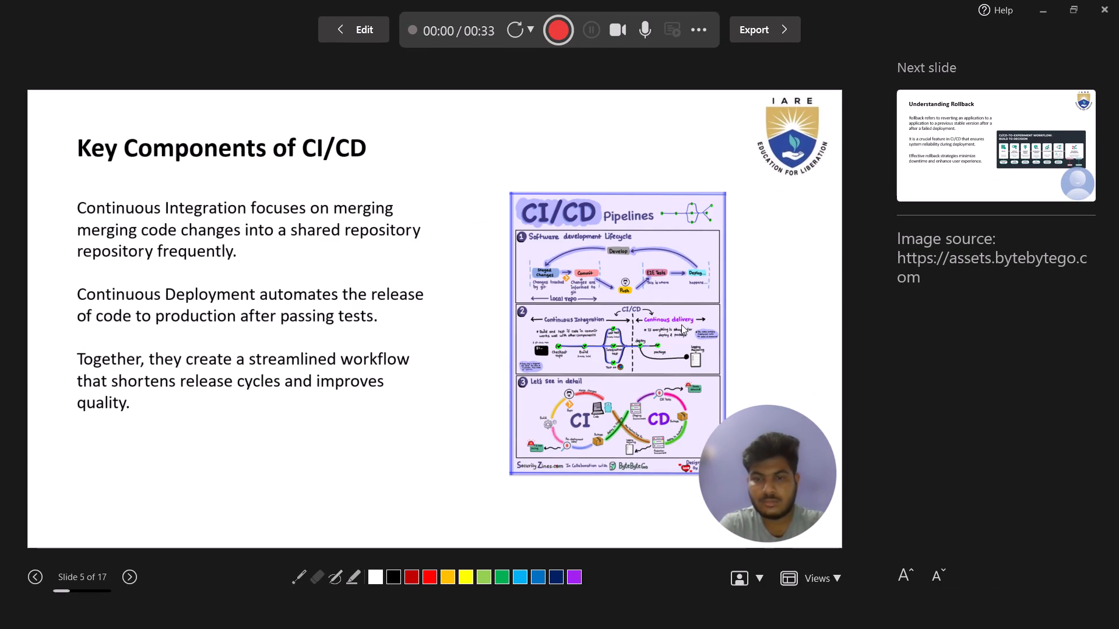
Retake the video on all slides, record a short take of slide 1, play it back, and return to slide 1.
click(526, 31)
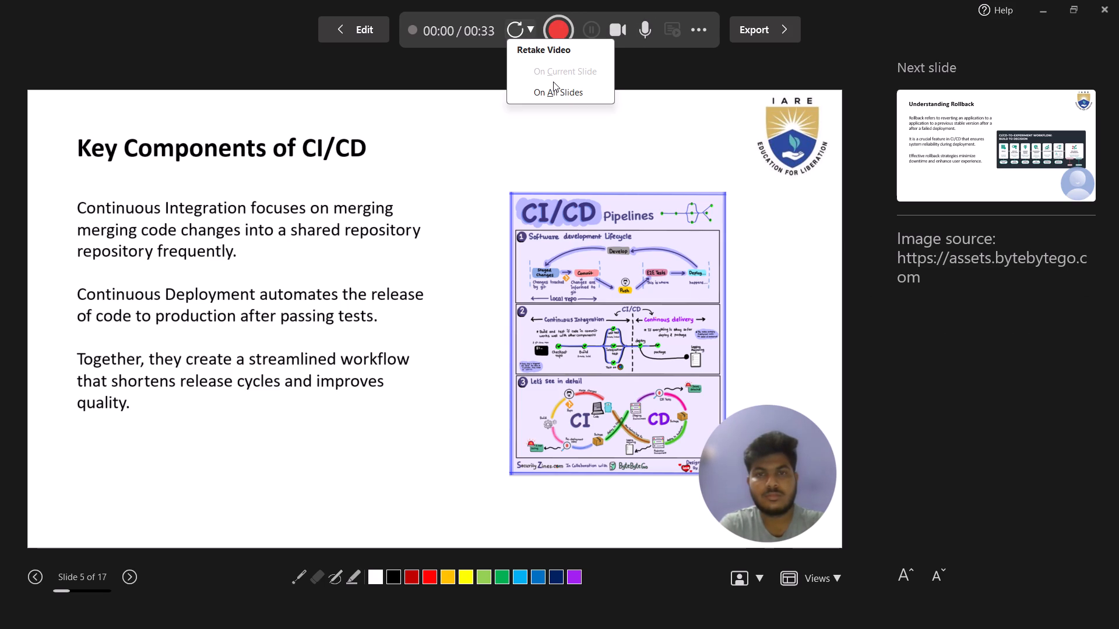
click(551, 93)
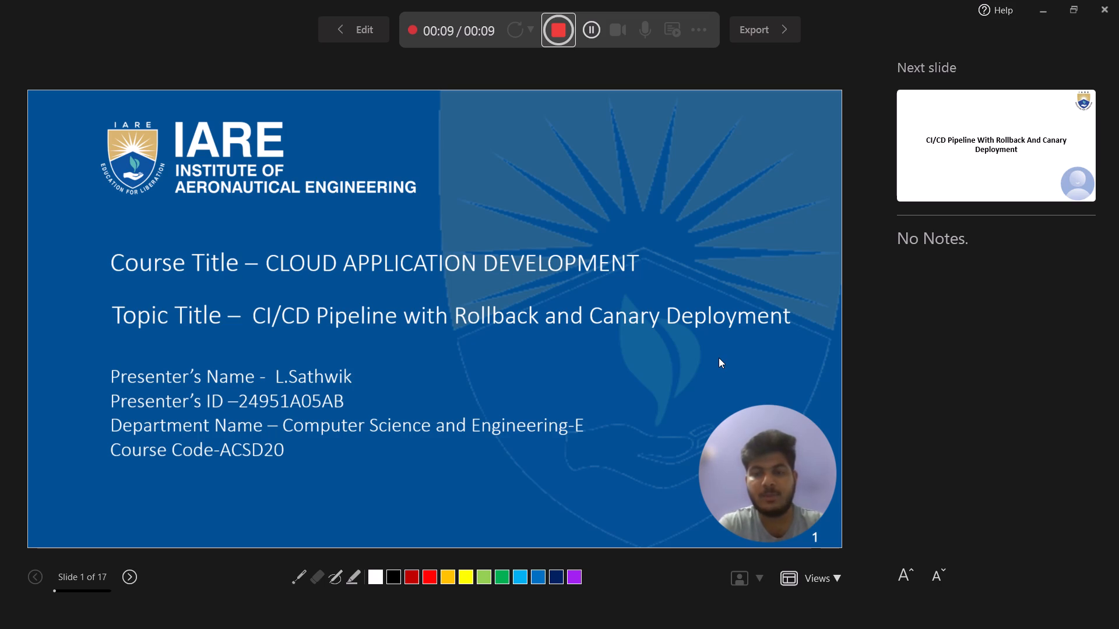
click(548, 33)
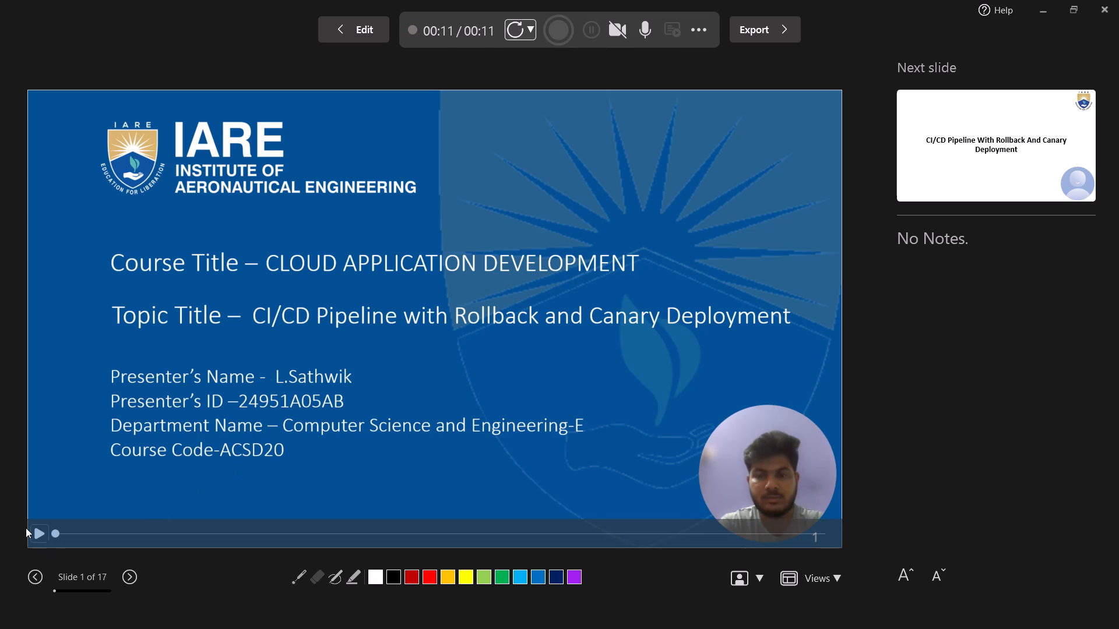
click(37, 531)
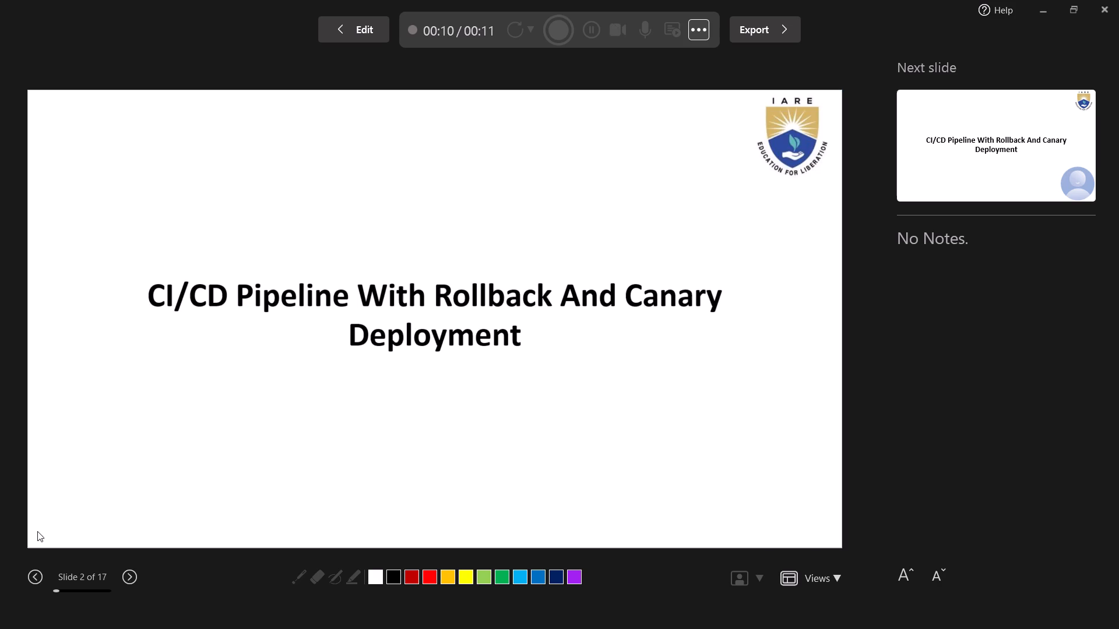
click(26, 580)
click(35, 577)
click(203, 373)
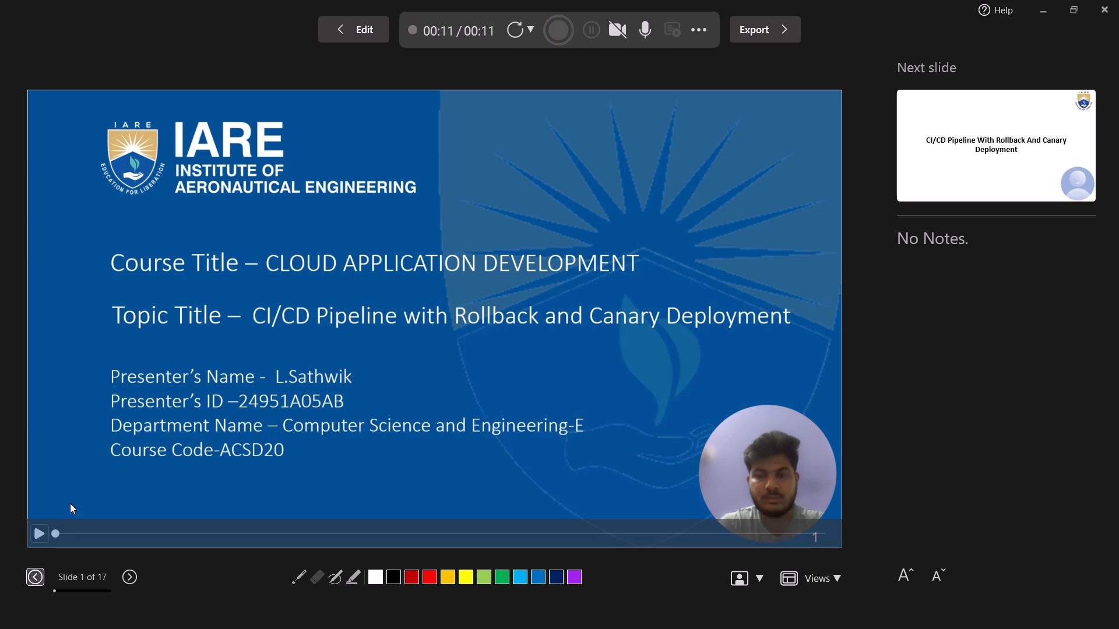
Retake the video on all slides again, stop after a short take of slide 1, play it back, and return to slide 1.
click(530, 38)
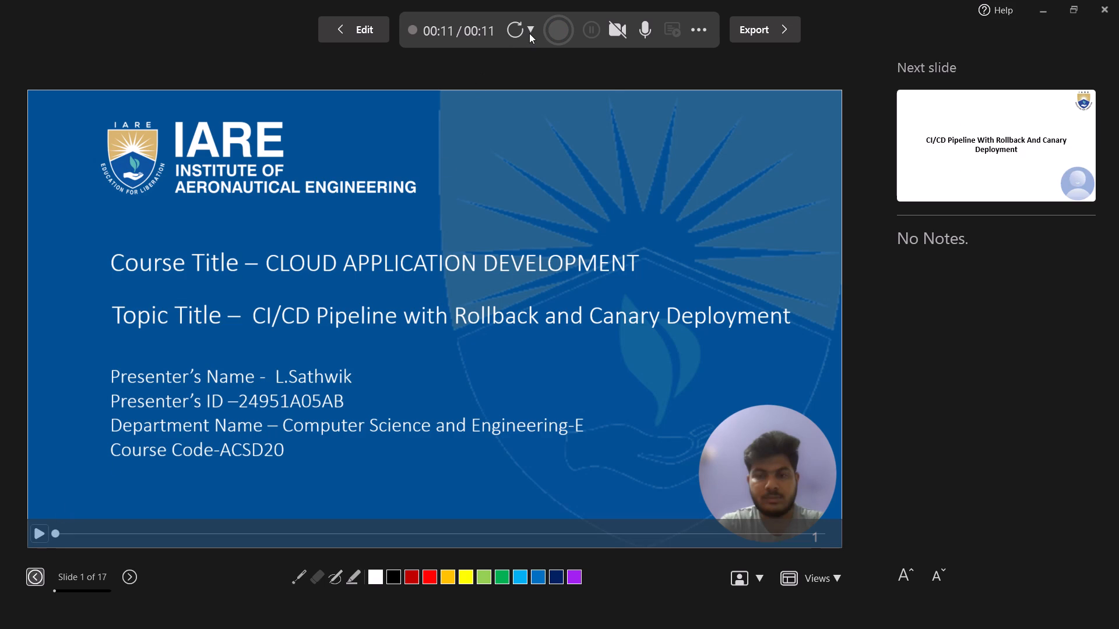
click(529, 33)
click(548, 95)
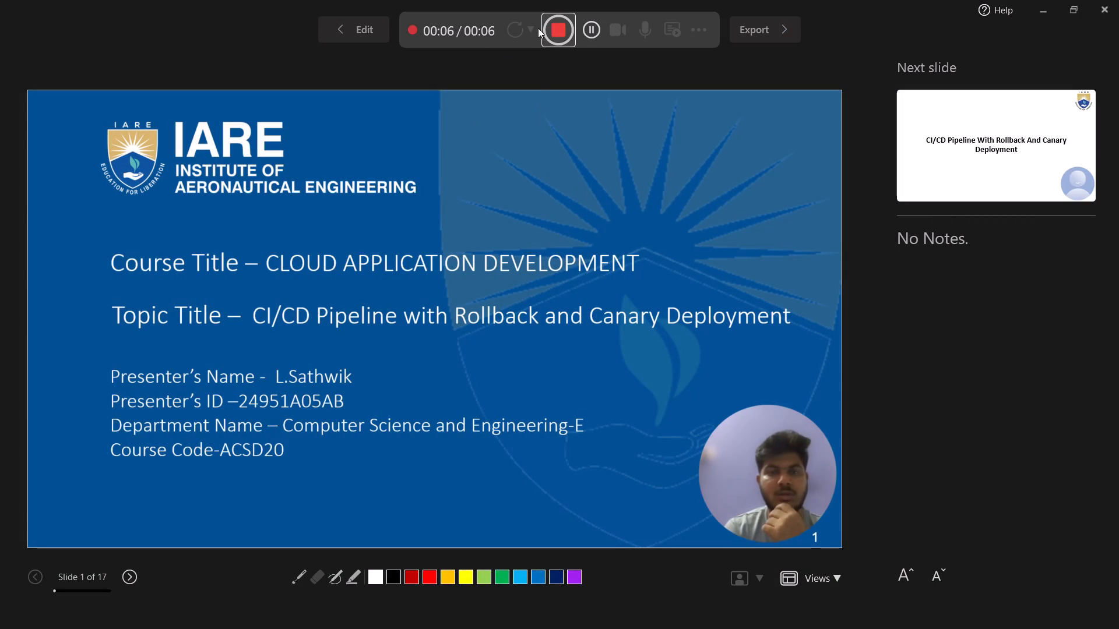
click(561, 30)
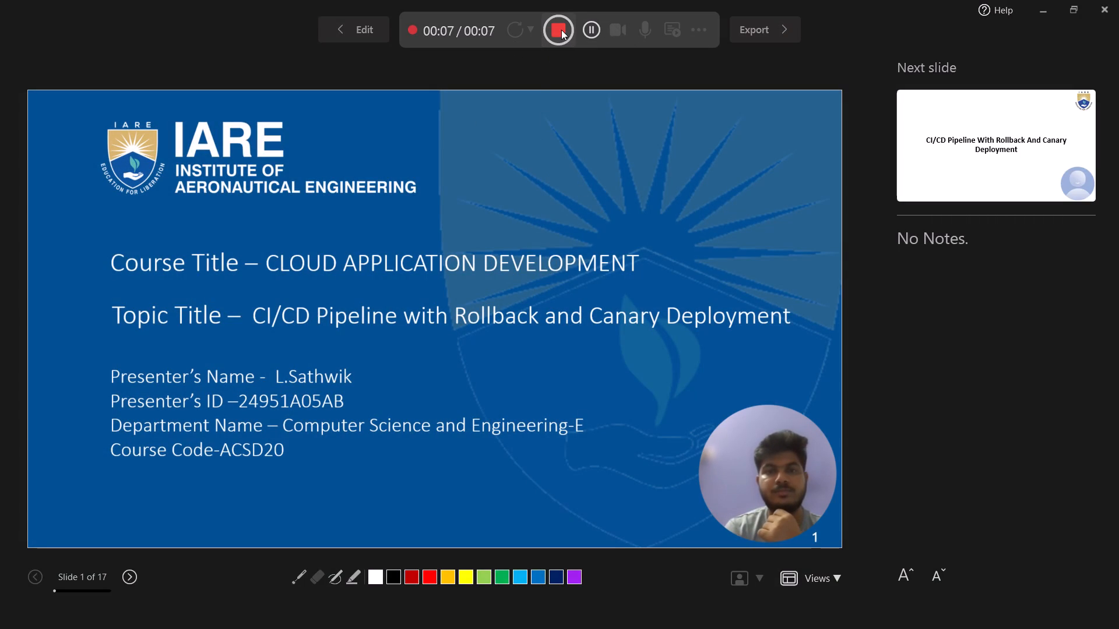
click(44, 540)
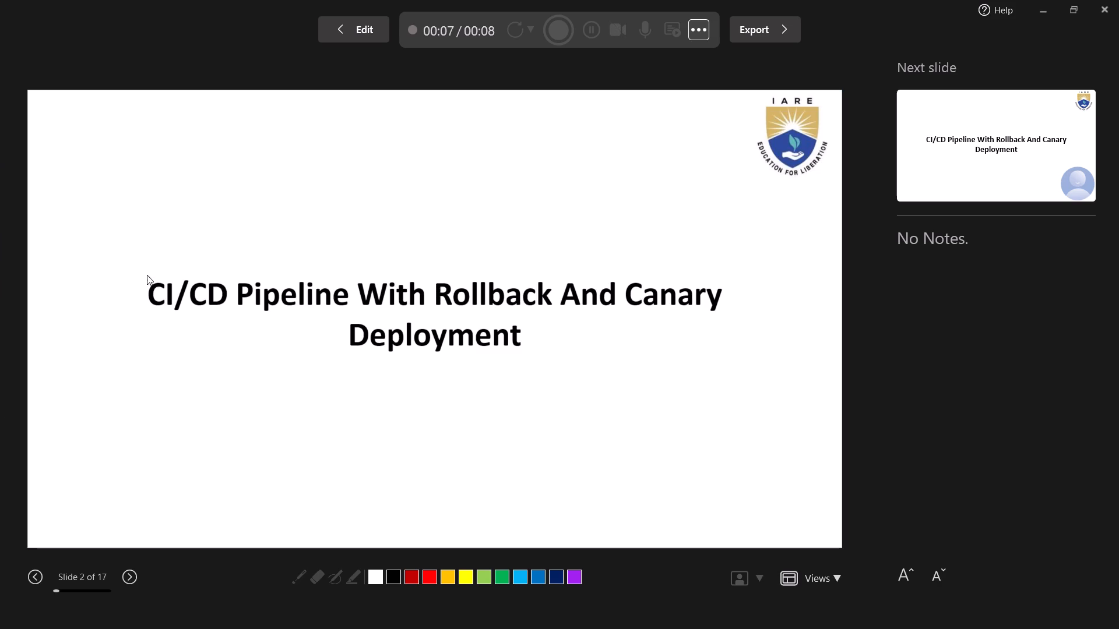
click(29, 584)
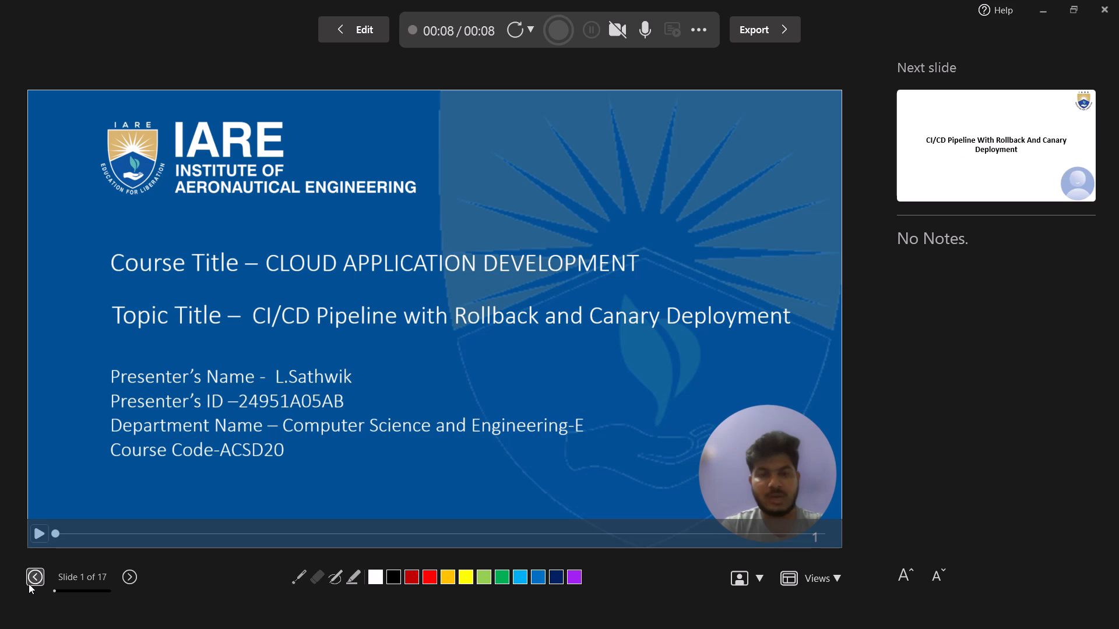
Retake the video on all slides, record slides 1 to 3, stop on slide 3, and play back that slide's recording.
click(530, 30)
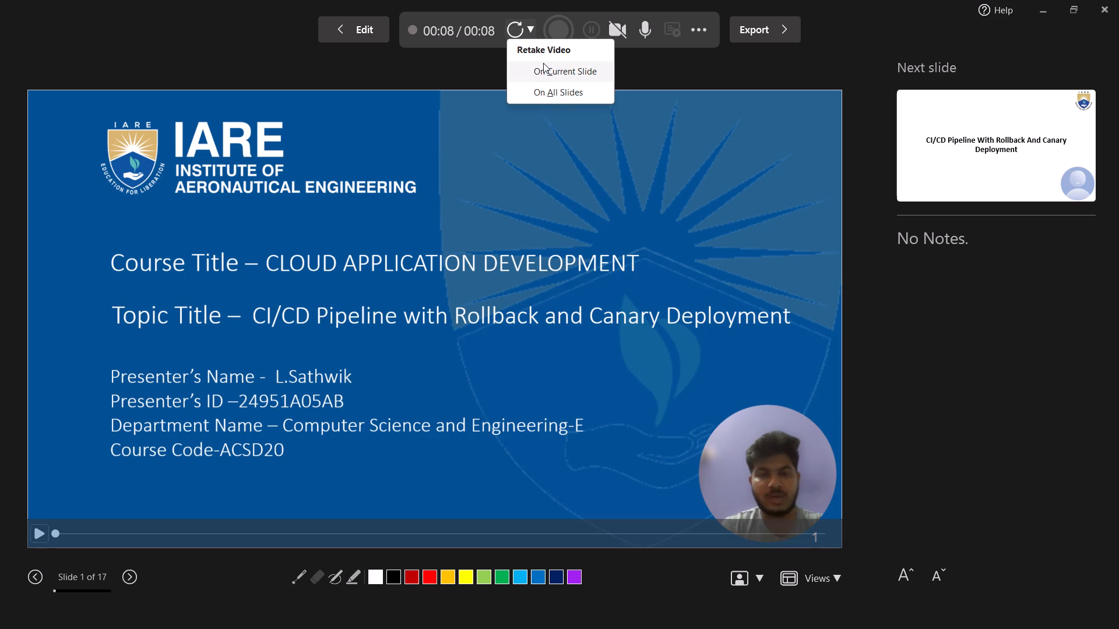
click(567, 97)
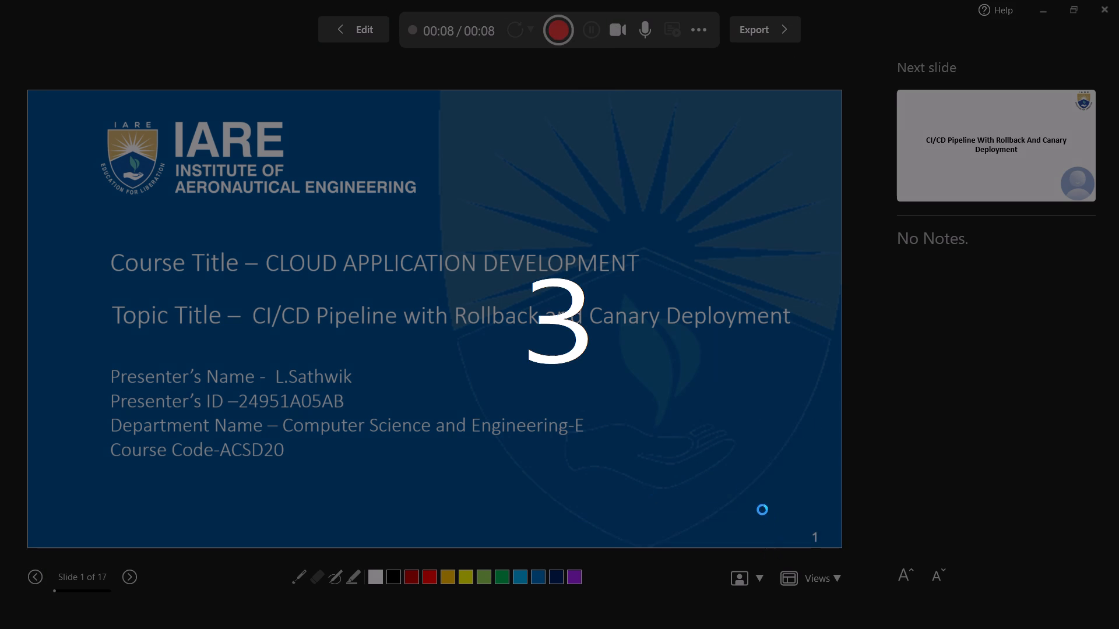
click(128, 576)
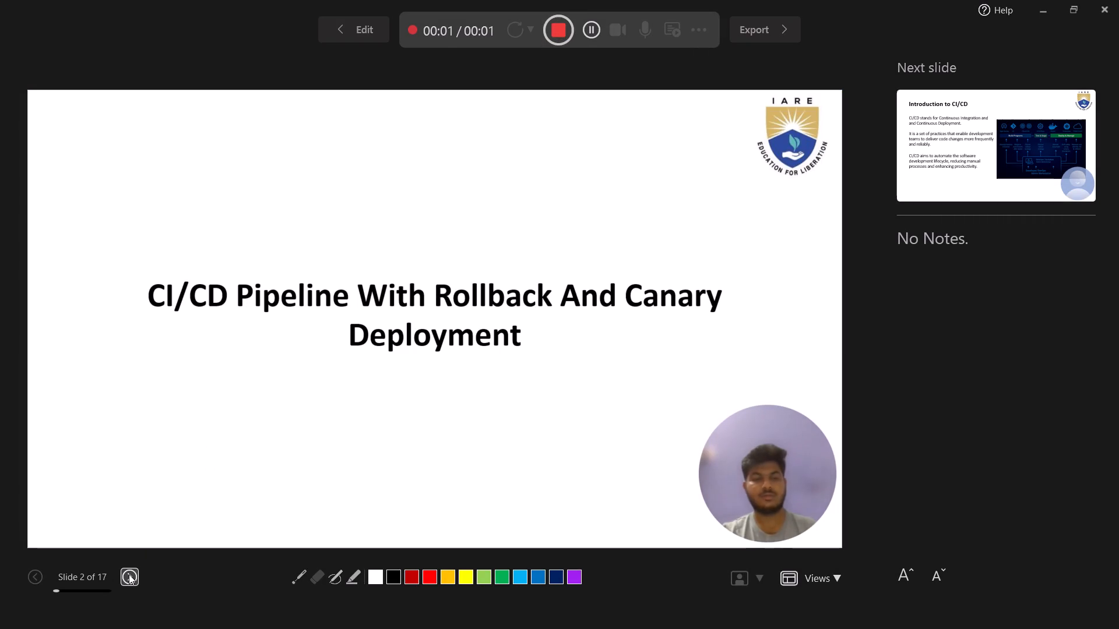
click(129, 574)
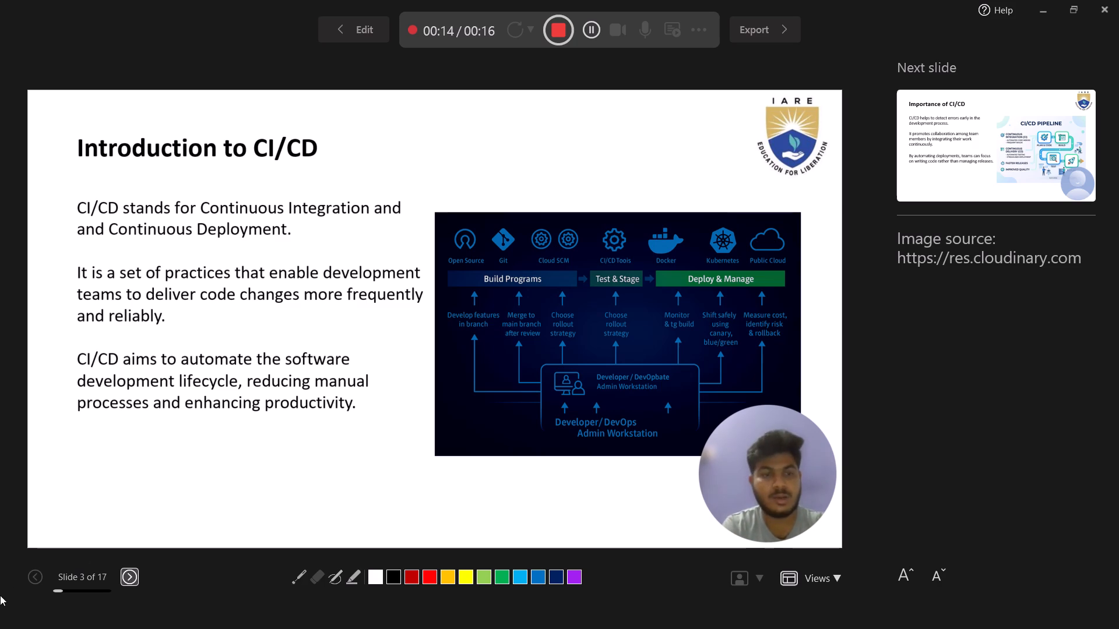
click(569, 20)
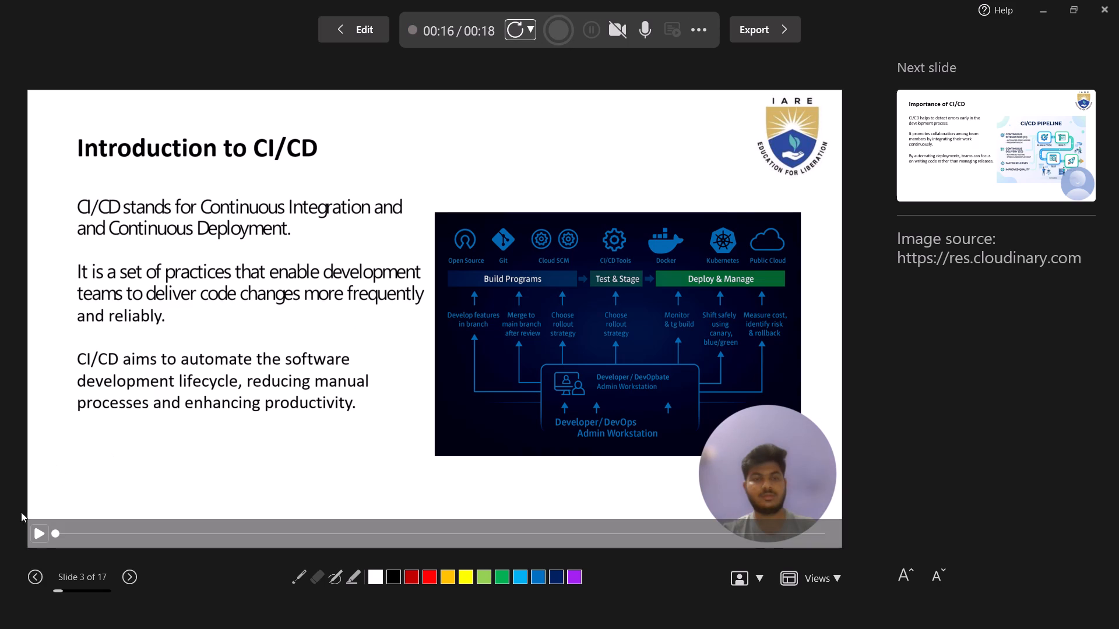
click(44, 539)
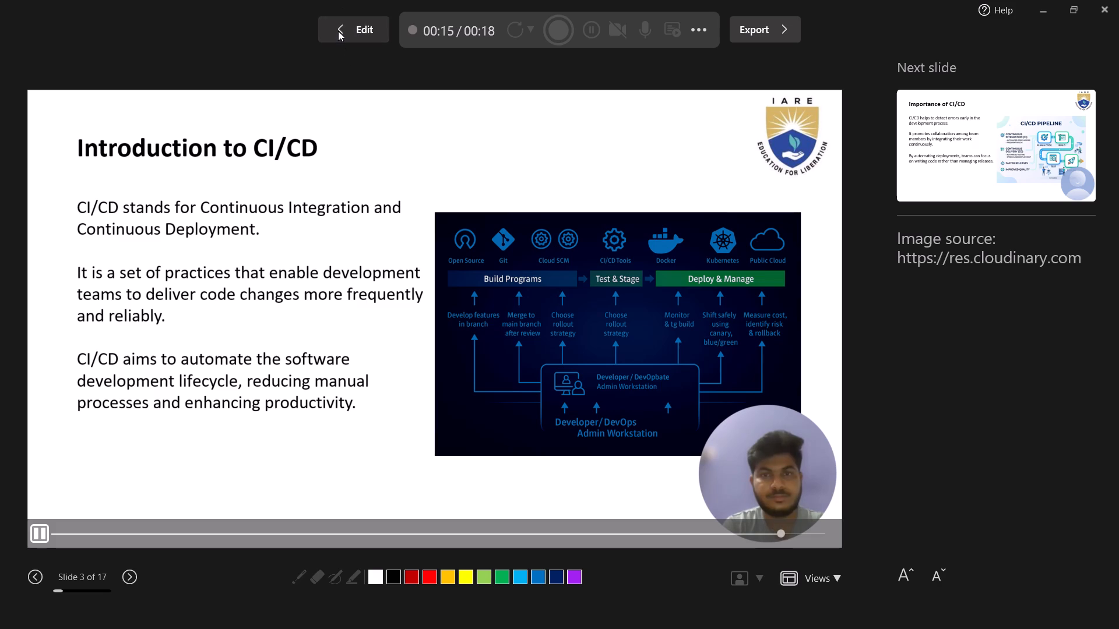
Retake the video on all slides from slide 1 and pause the new recording at its start.
click(516, 28)
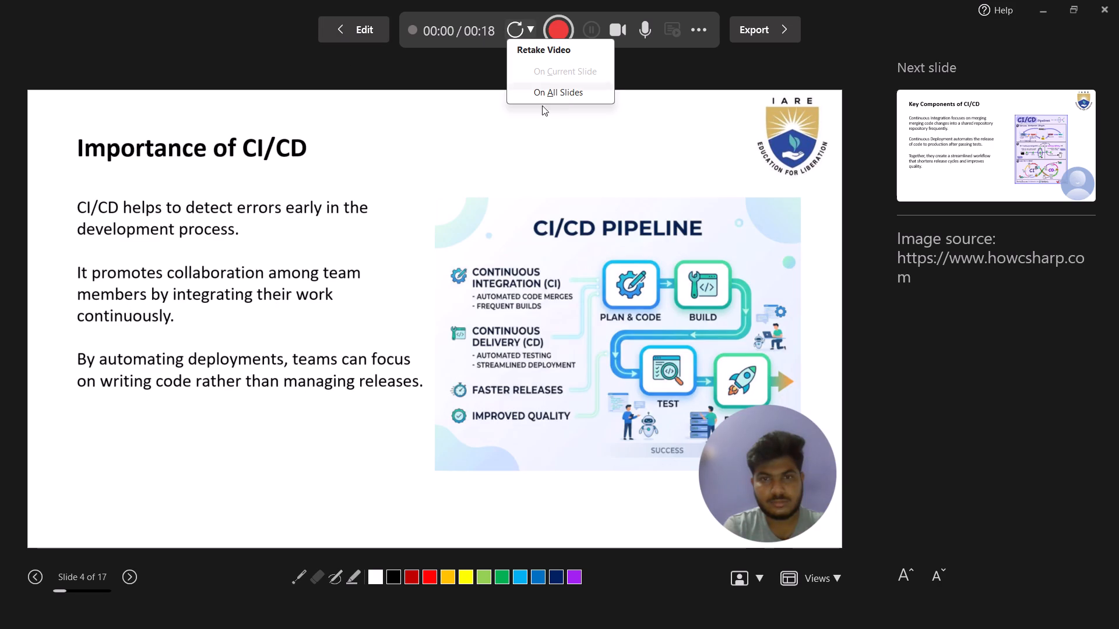
click(530, 88)
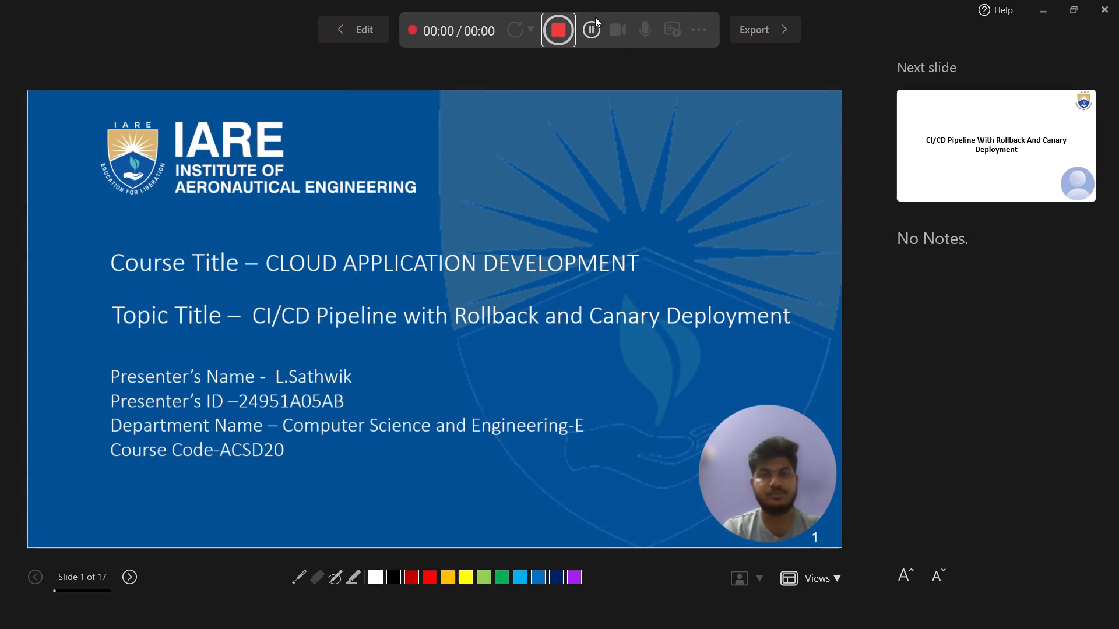
click(598, 24)
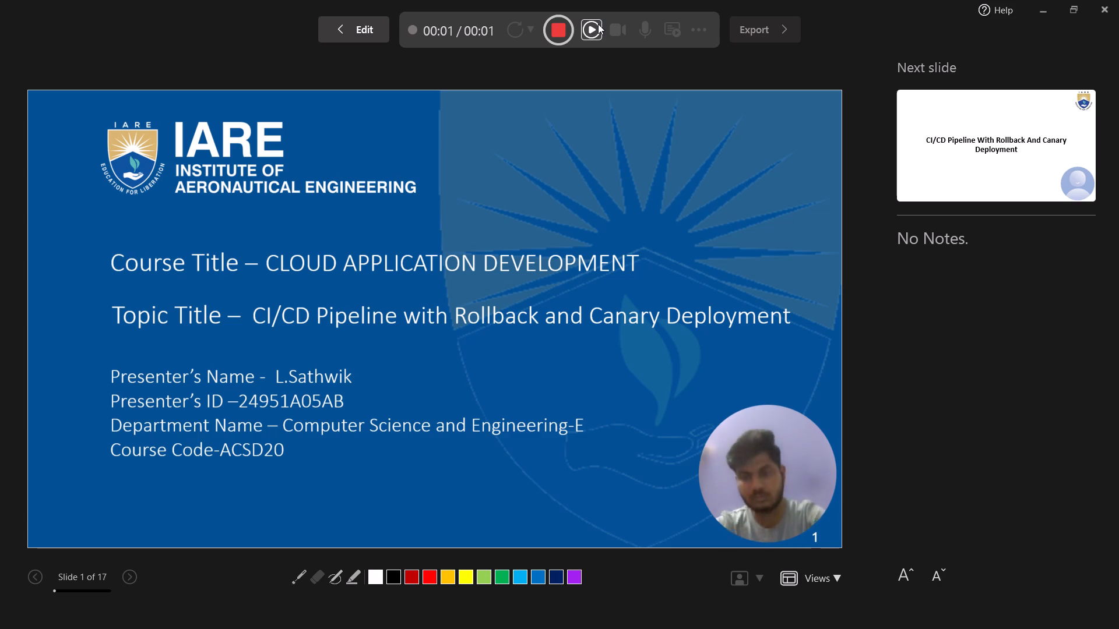
Switch to NitroSense, activate the Daily Use scenario profile and set its mode to Balanced.
key(alt+Tab)
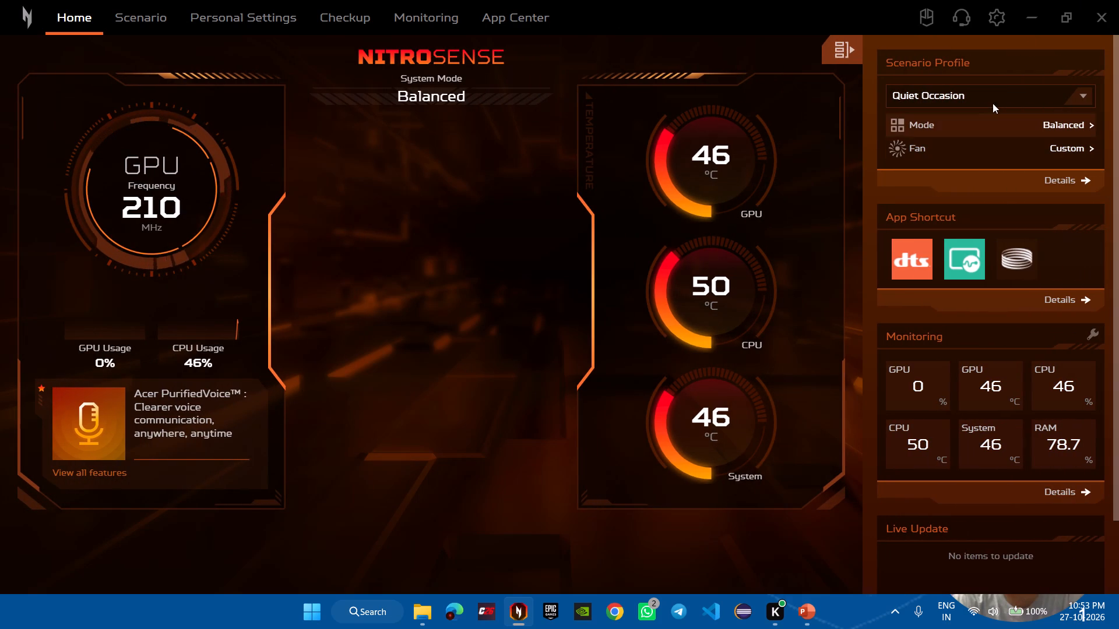
click(1012, 101)
click(930, 99)
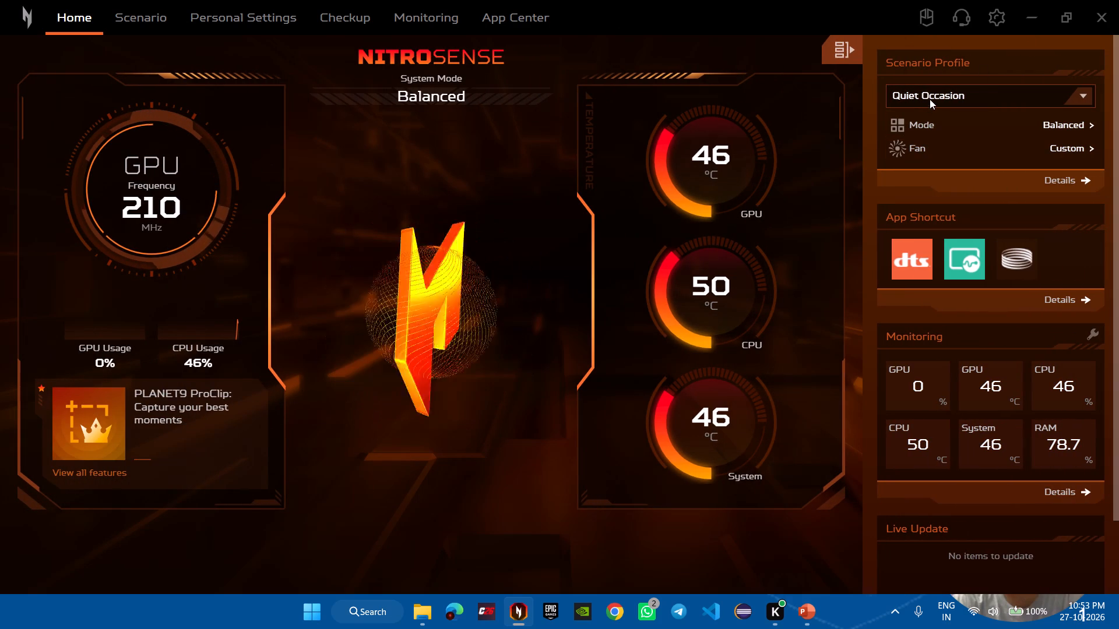
click(963, 93)
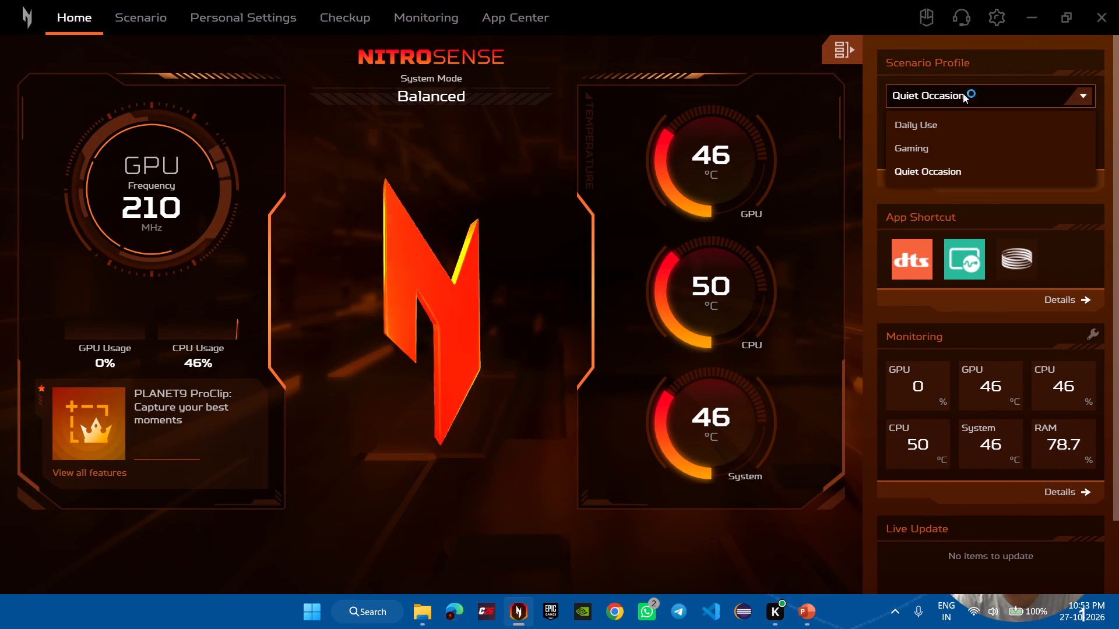
click(958, 121)
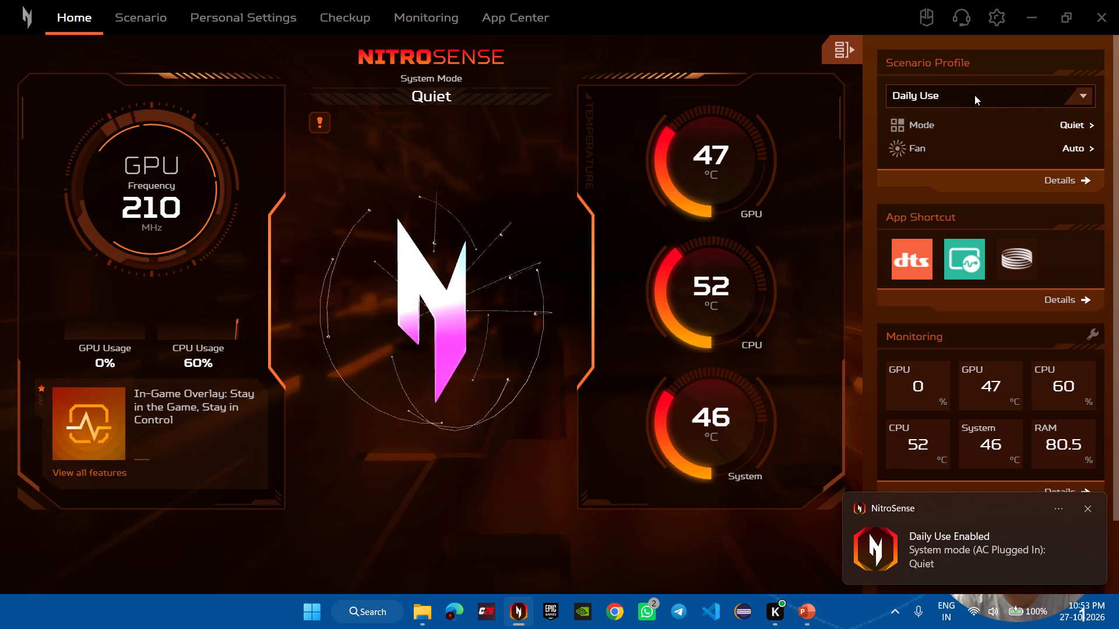
click(981, 119)
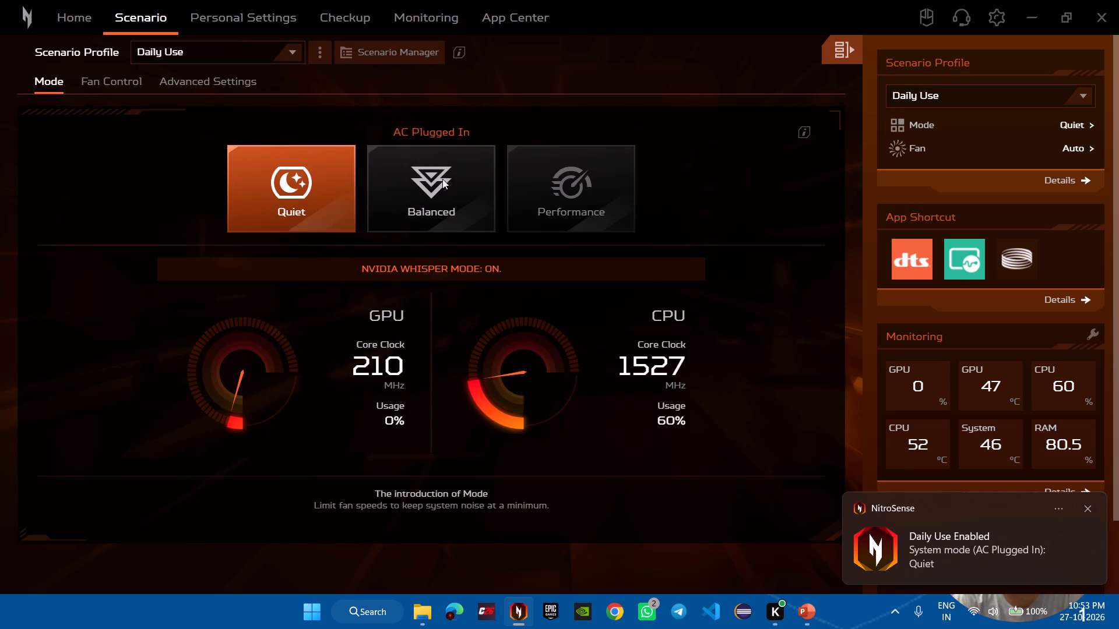
click(442, 178)
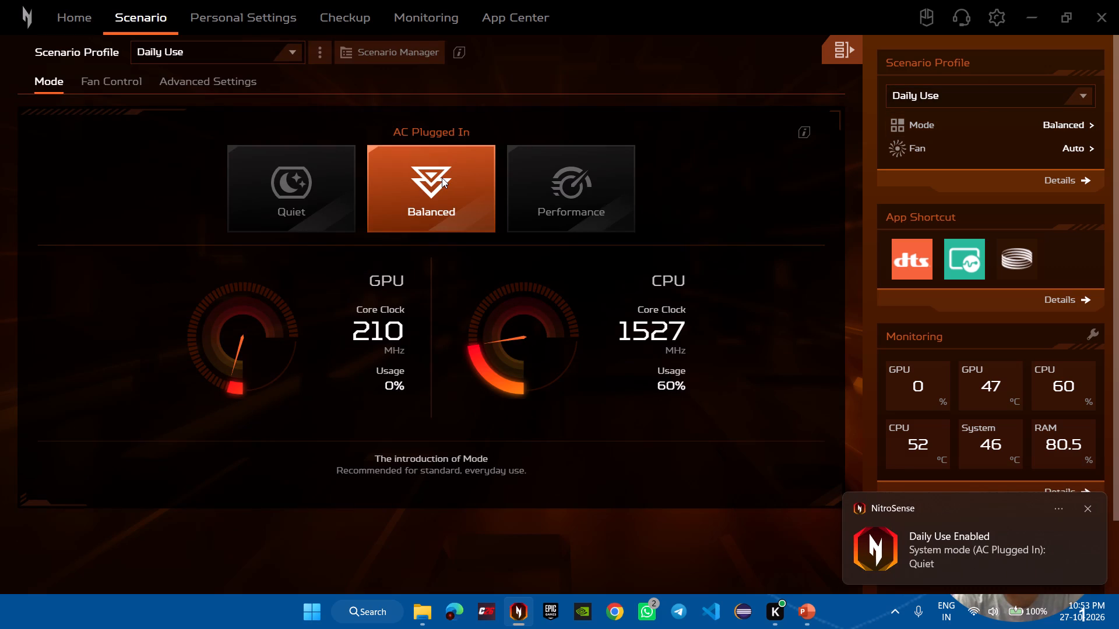
Set the fan control of the Daily Use profile to Custom.
click(941, 149)
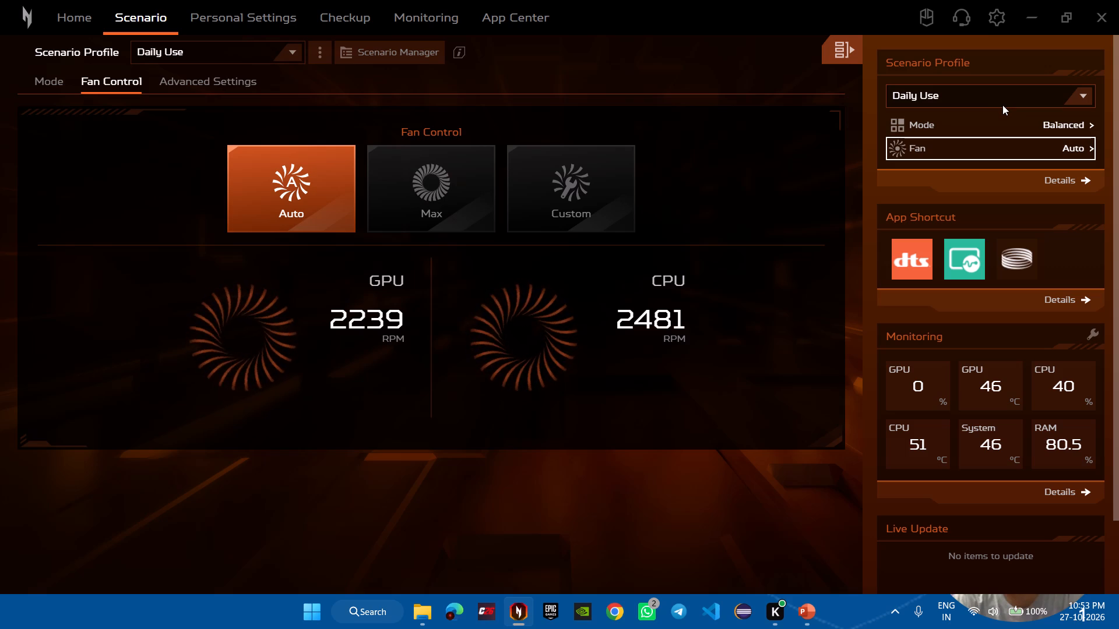
click(1002, 105)
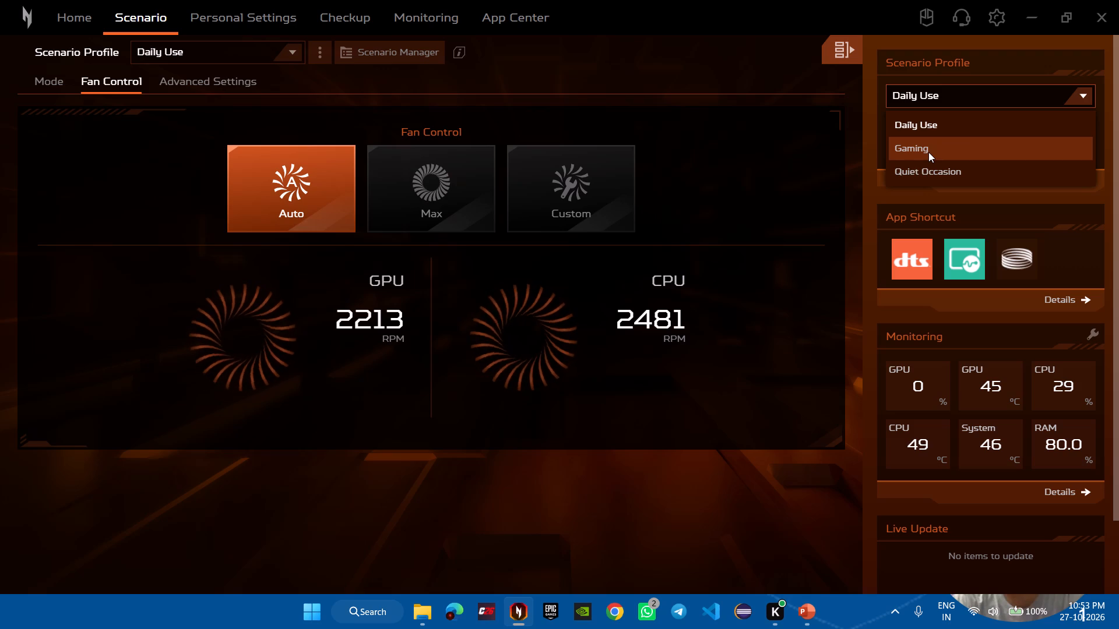
click(560, 232)
triple_click(594, 194)
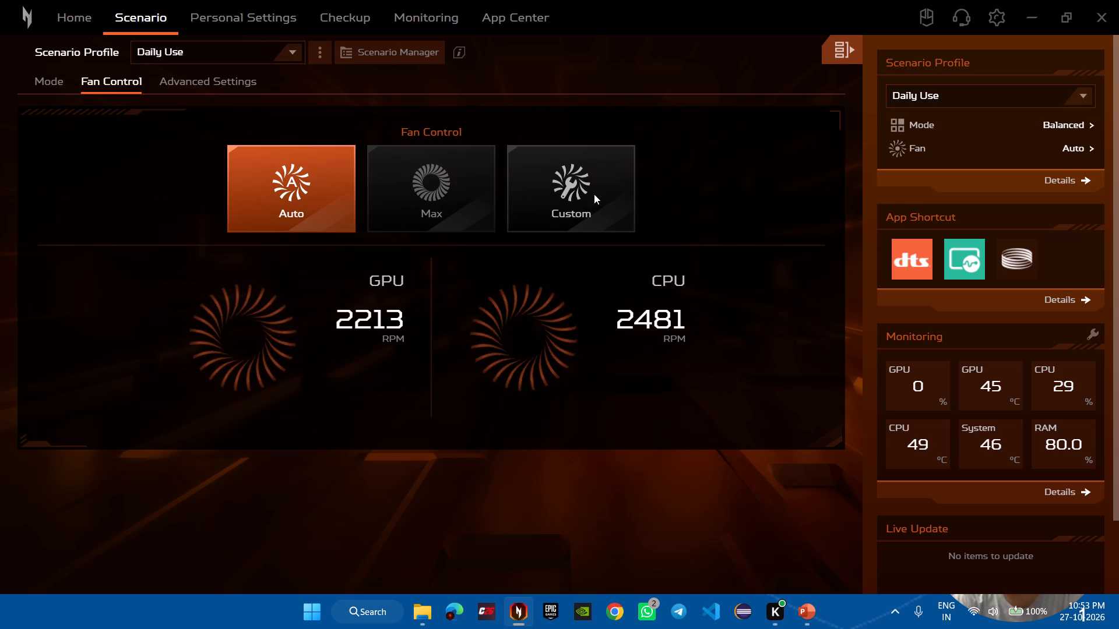
click(594, 194)
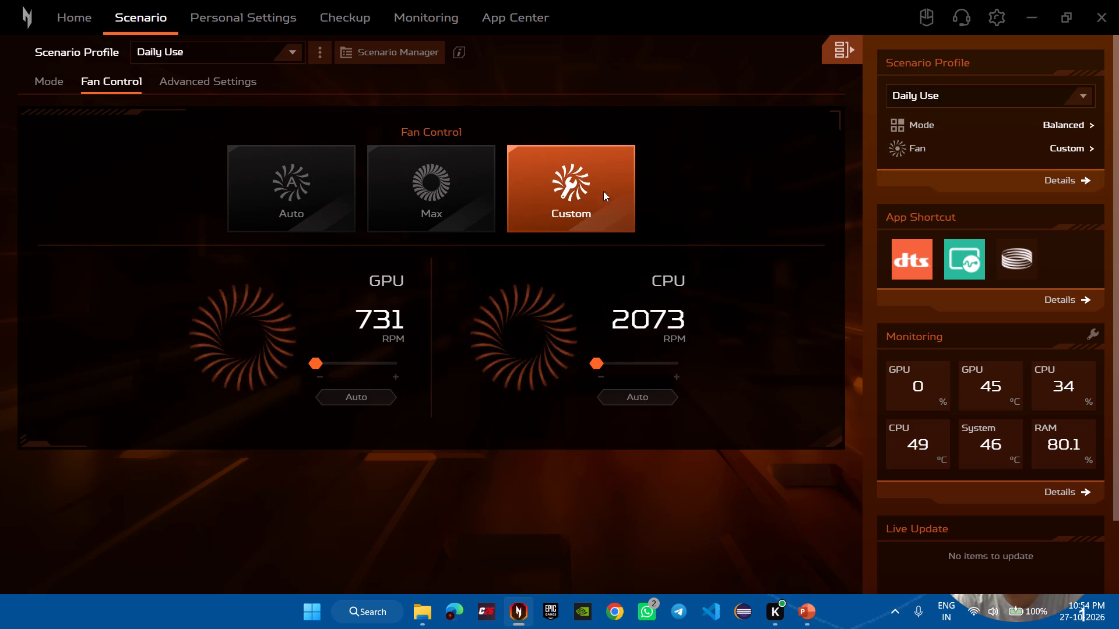
Leave NitroSense, close the running PowerPoint slide show and return to the presentation's editing window.
click(1118, 0)
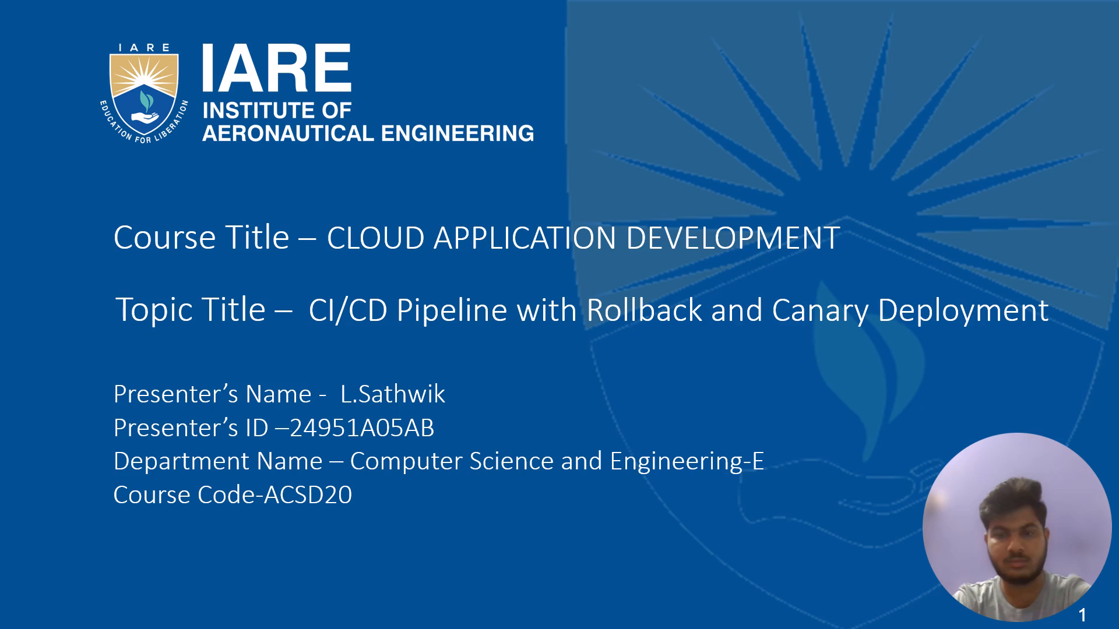
key(Escape)
double_click(854, 162)
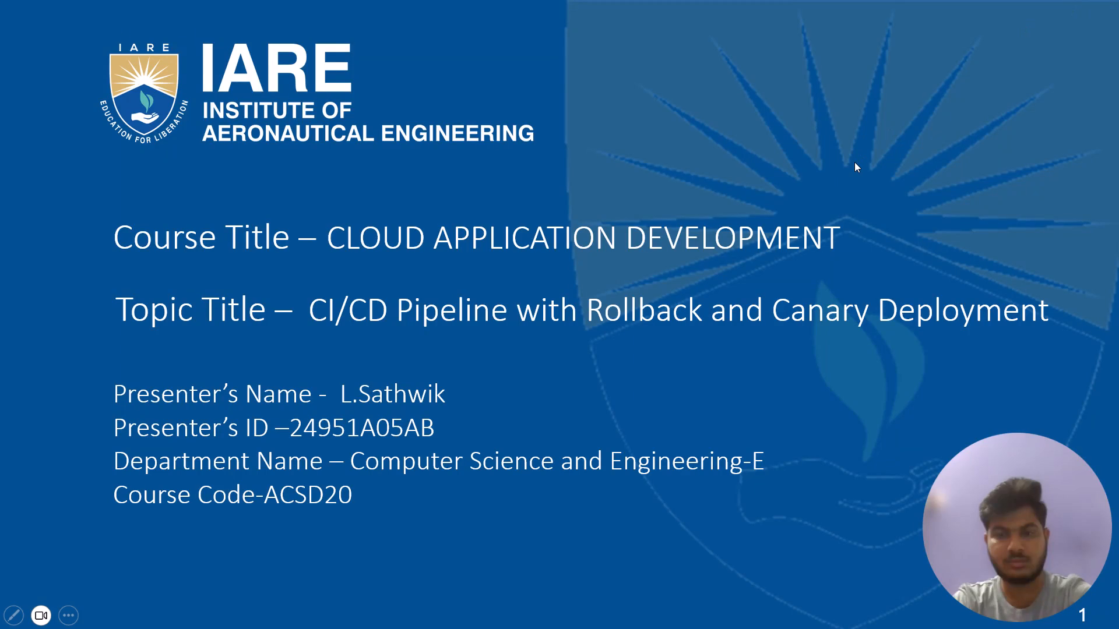
key(Escape)
click(511, 193)
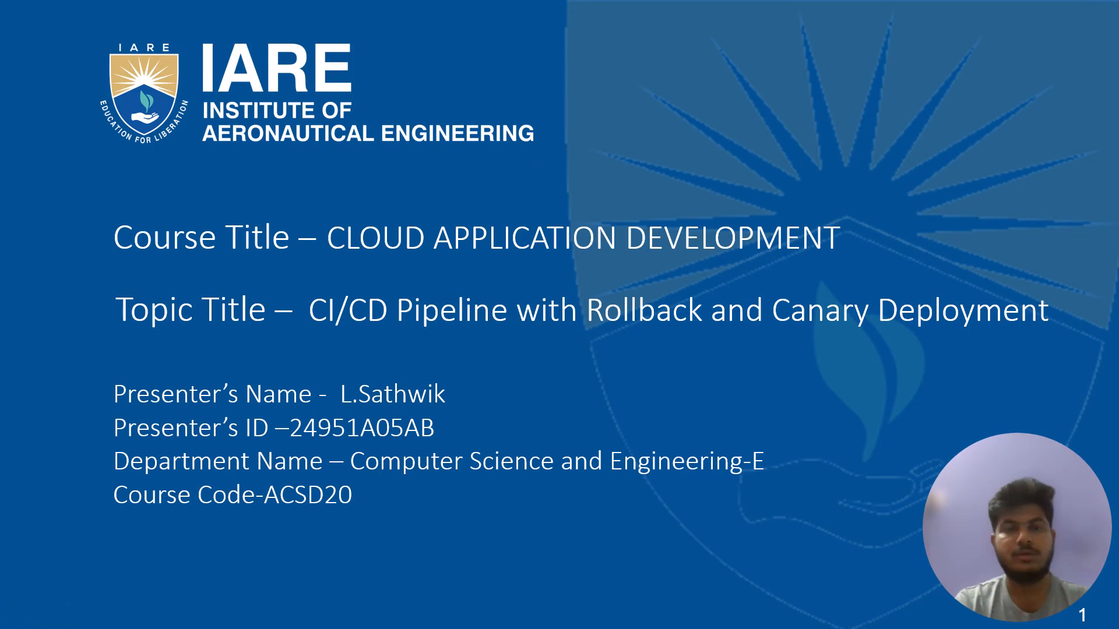
key(Escape)
click(511, 193)
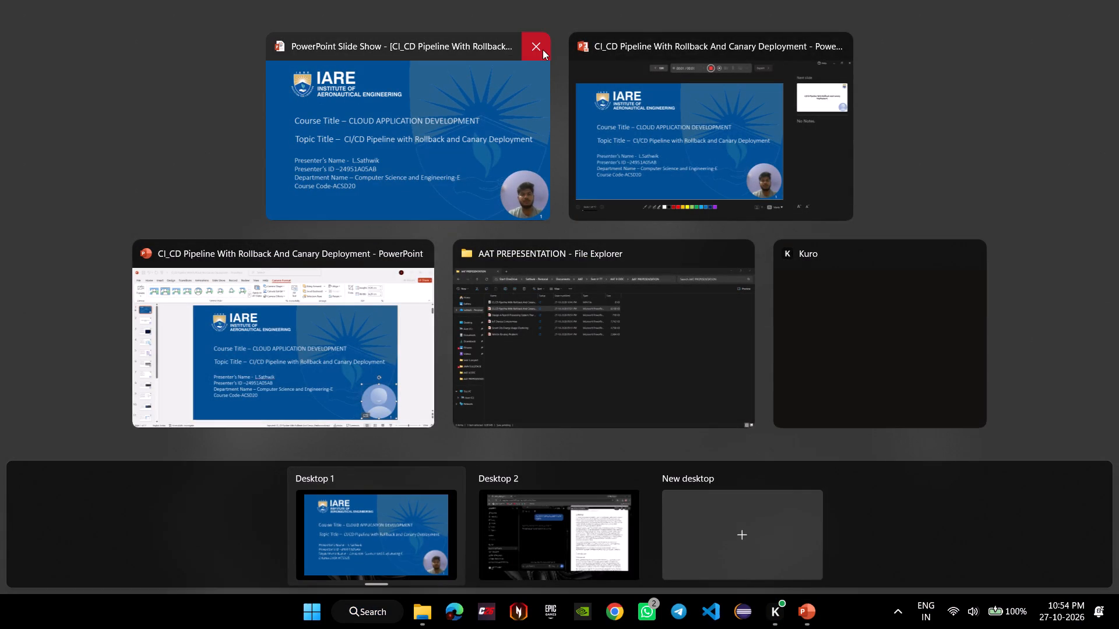
click(543, 50)
click(283, 280)
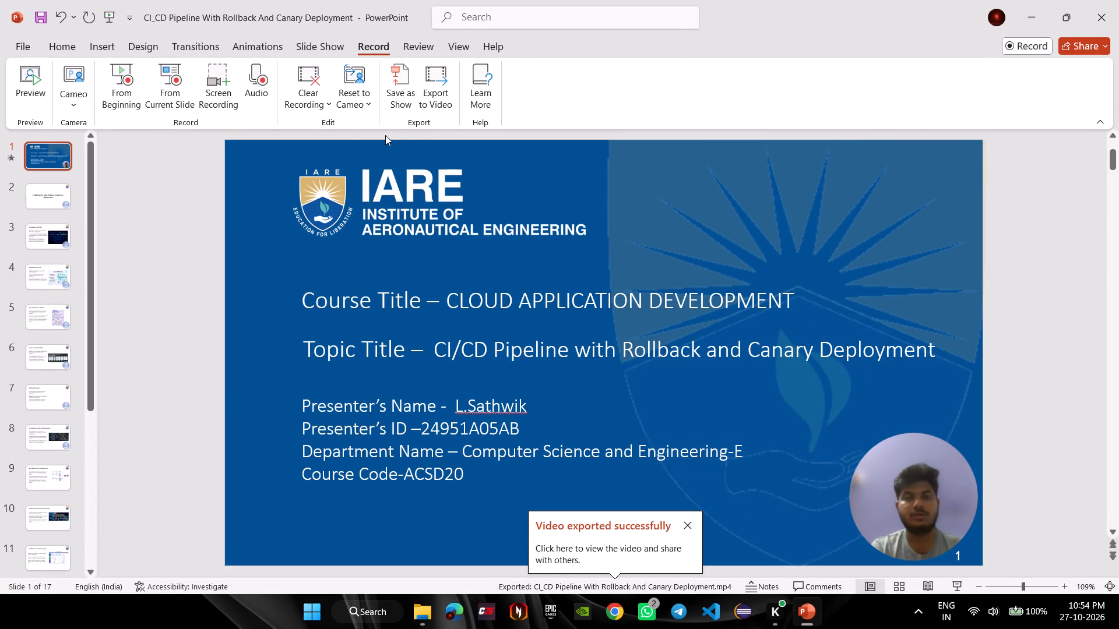
Clear the recordings on all slides of the presentation.
click(316, 90)
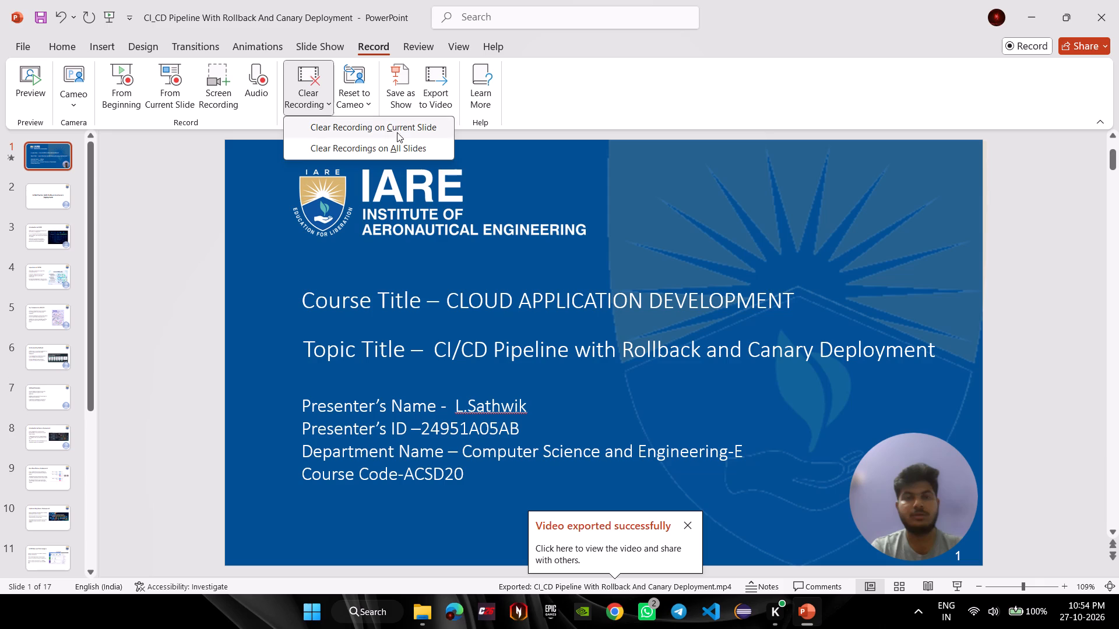
click(386, 154)
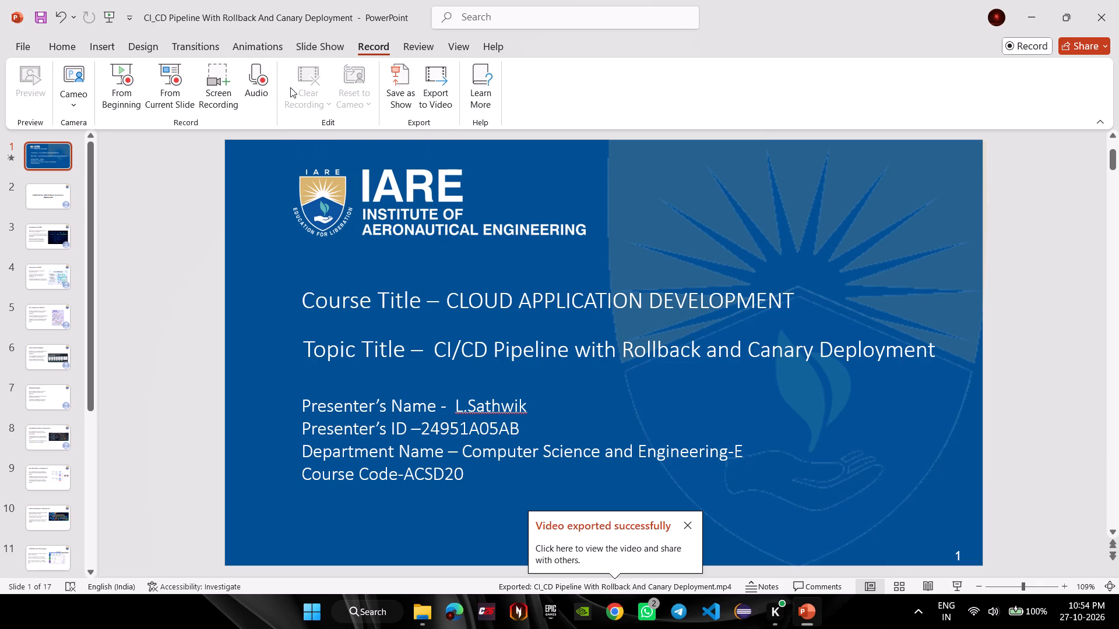
Delete the cameo camera placeholder from slide 2 and go to slide 3.
click(46, 193)
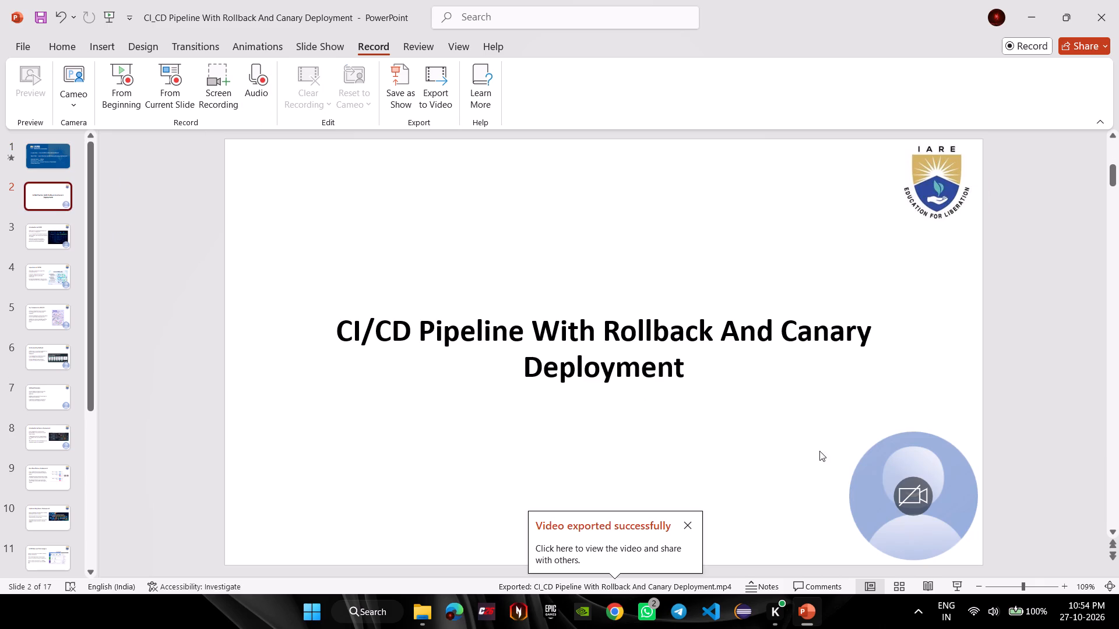
click(967, 464)
key(Delete)
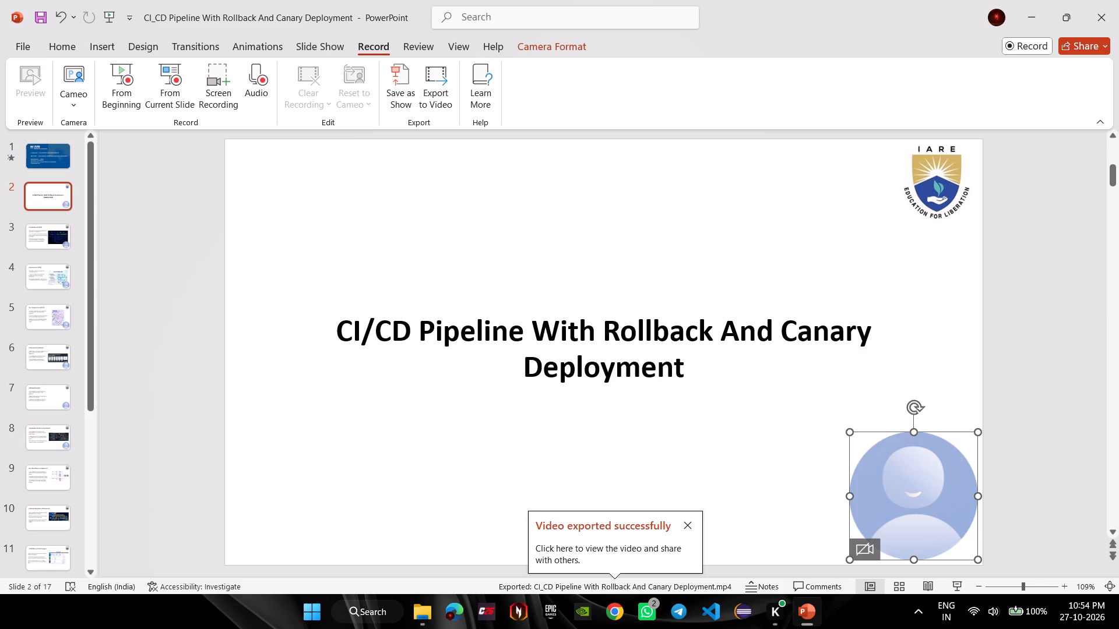
click(41, 243)
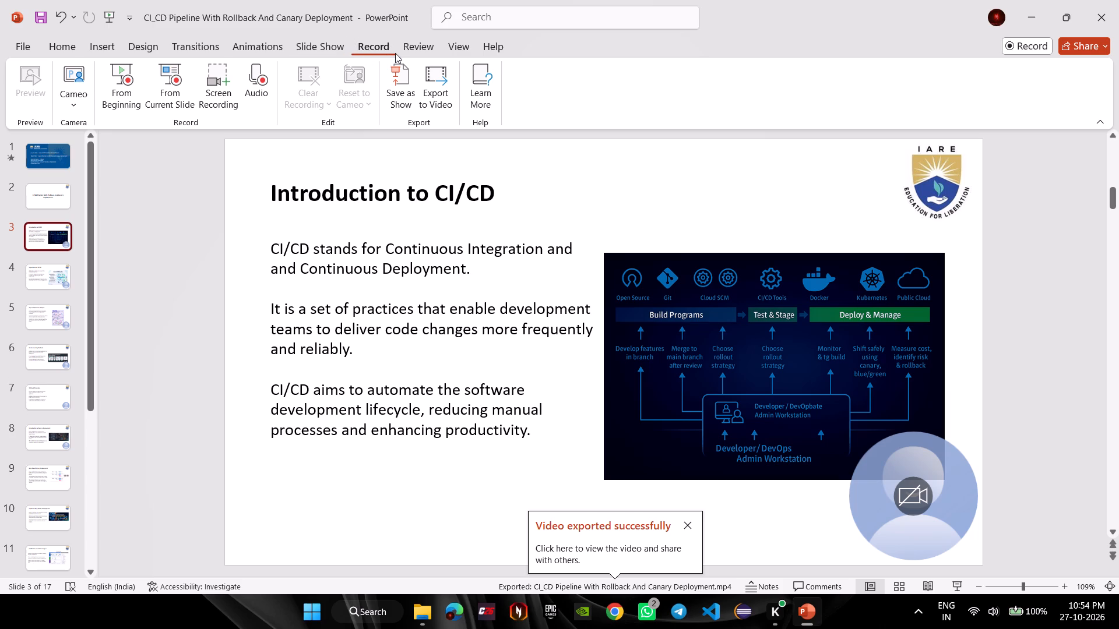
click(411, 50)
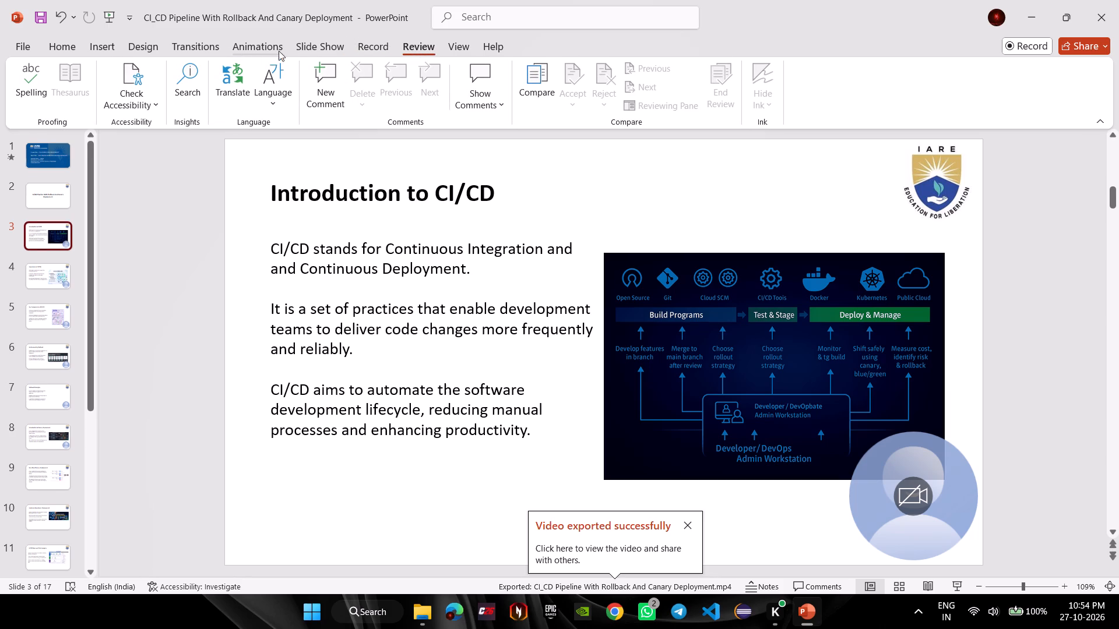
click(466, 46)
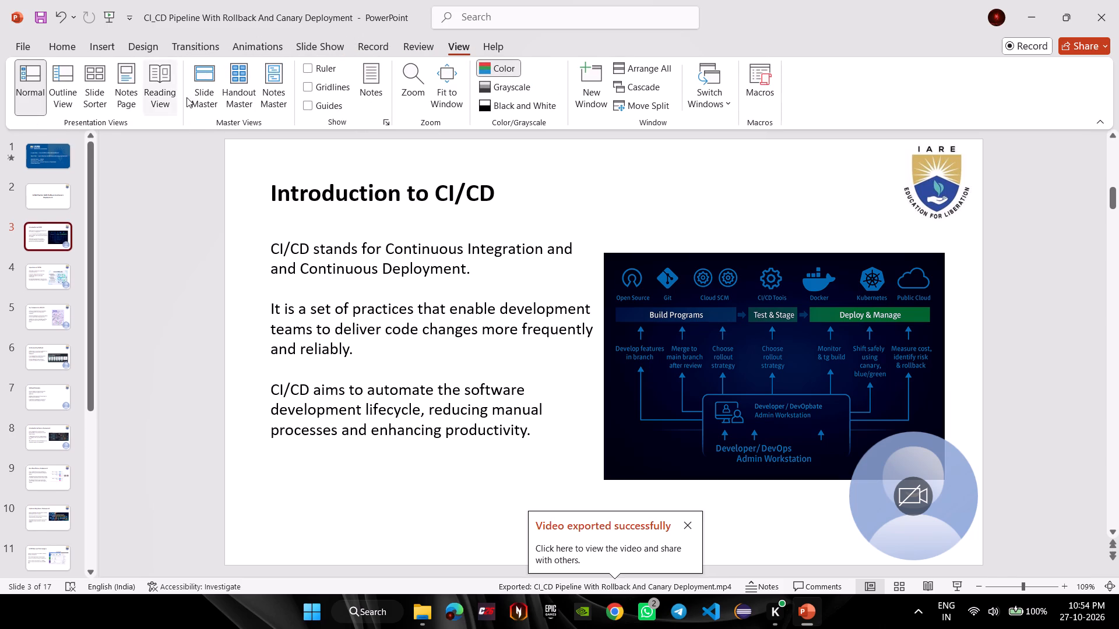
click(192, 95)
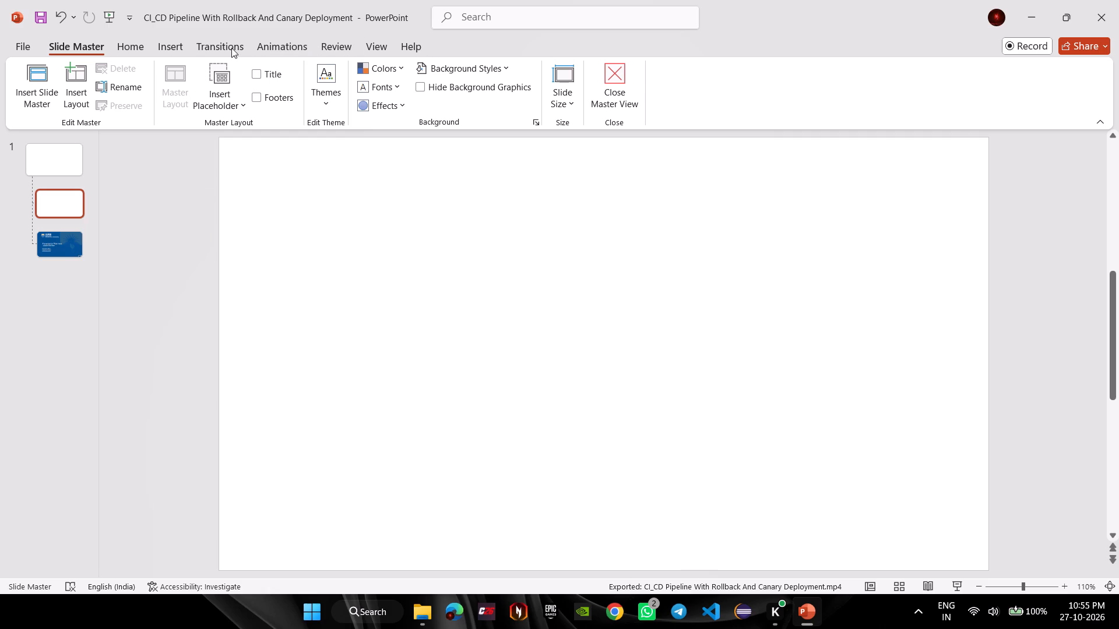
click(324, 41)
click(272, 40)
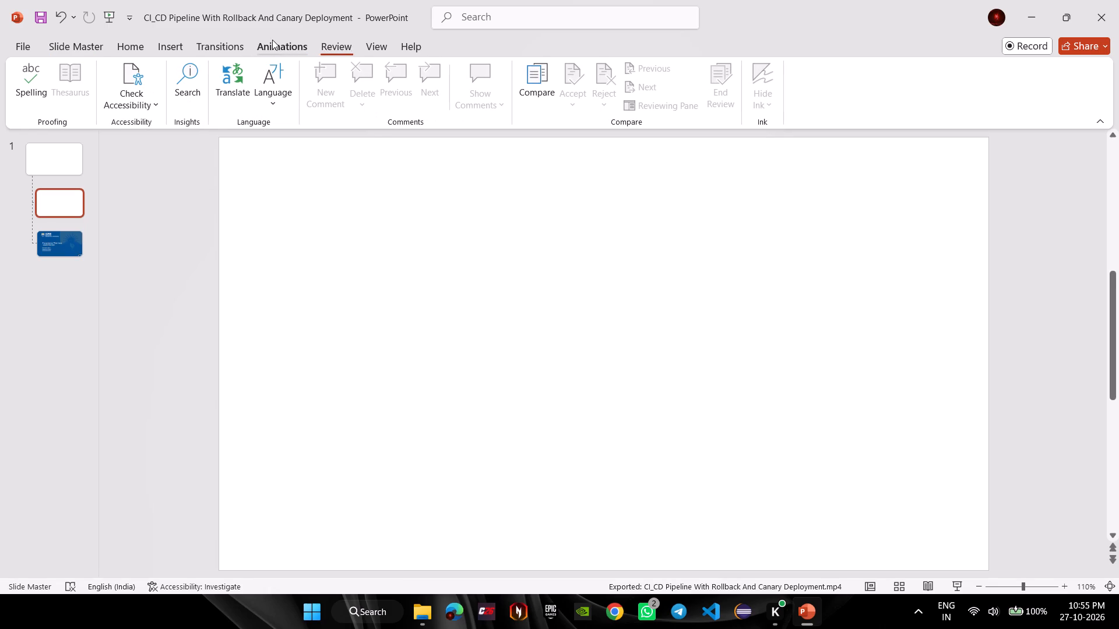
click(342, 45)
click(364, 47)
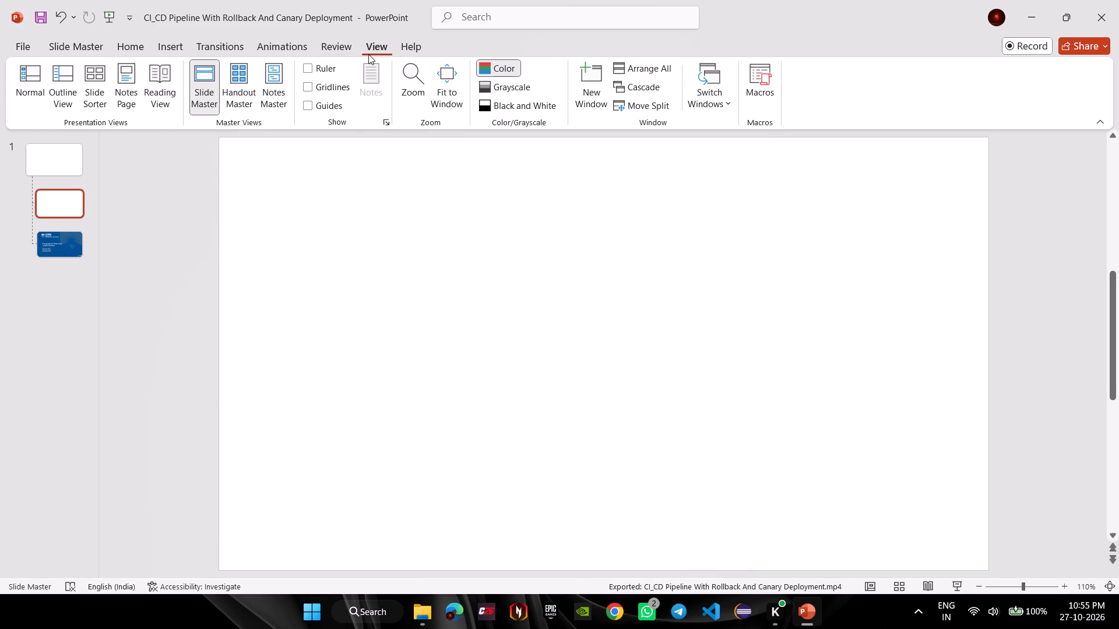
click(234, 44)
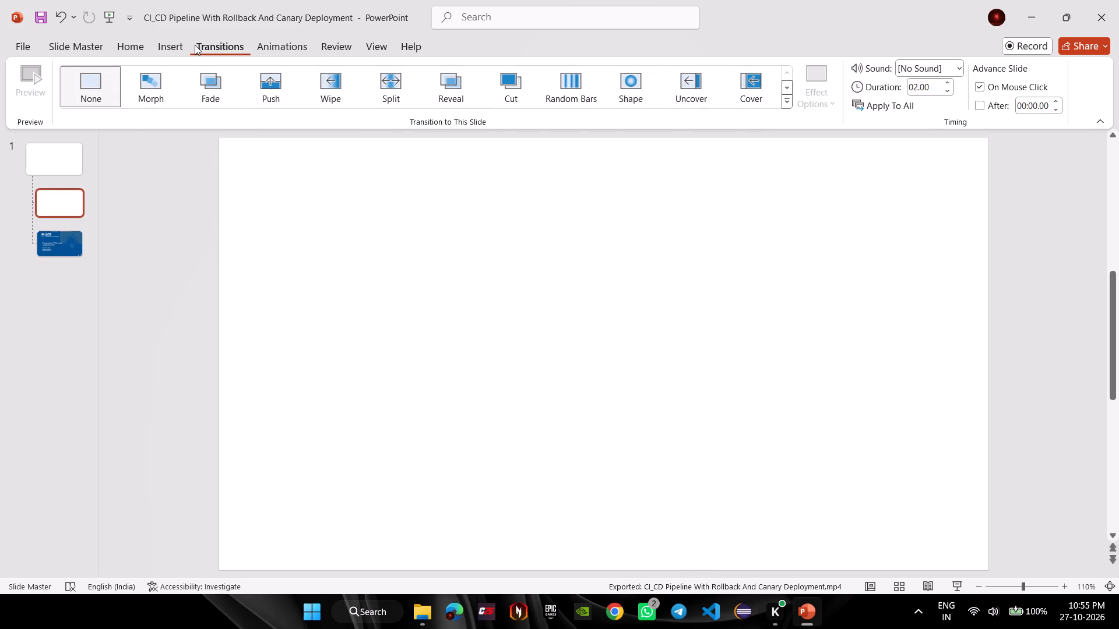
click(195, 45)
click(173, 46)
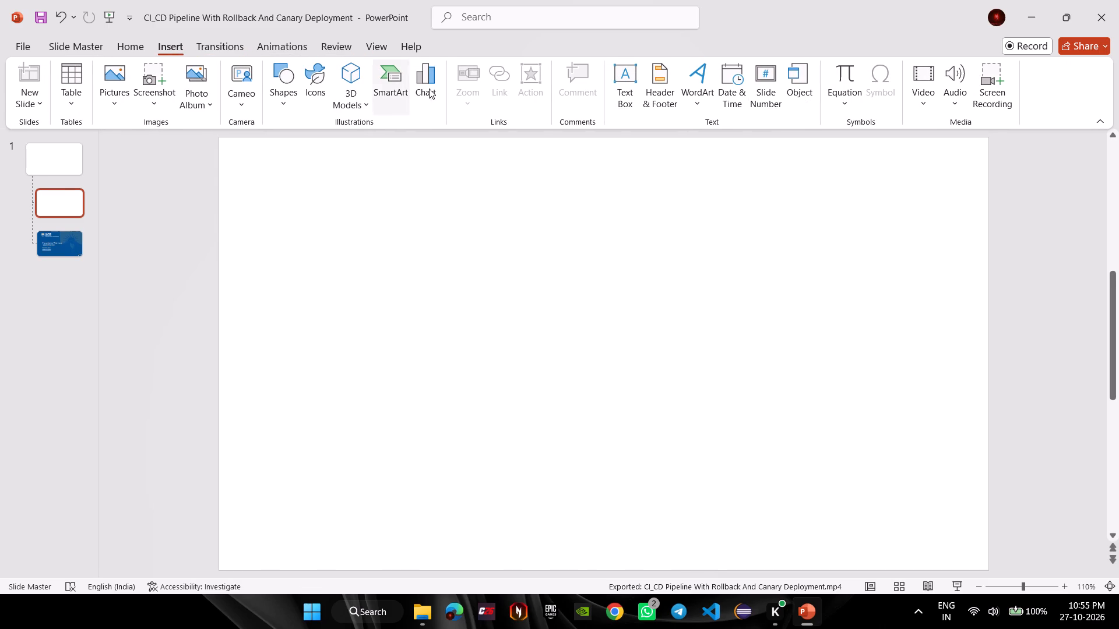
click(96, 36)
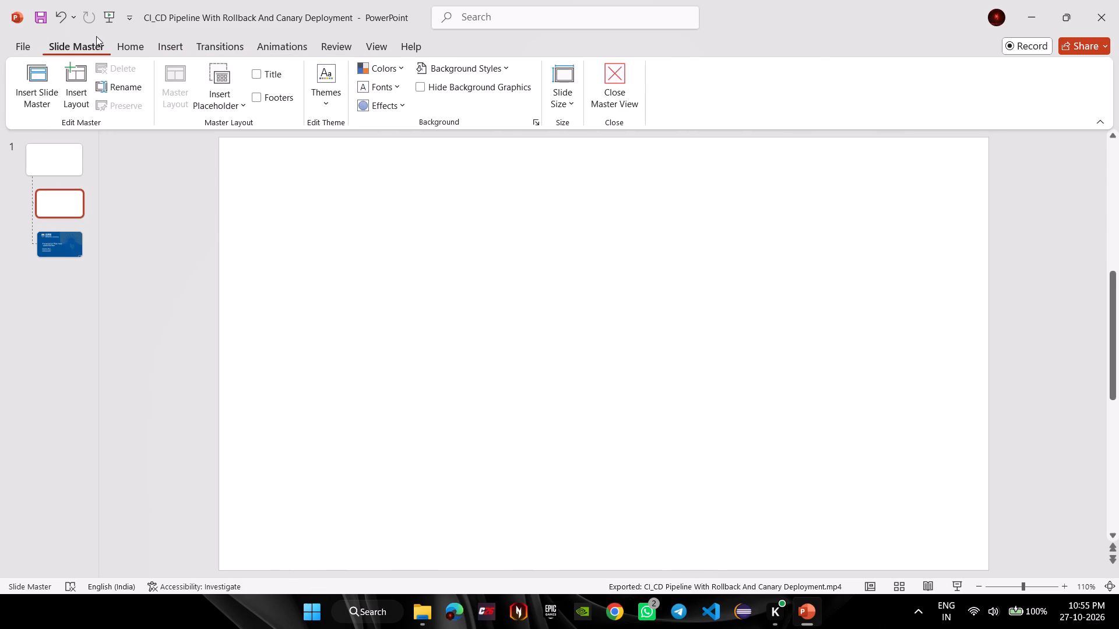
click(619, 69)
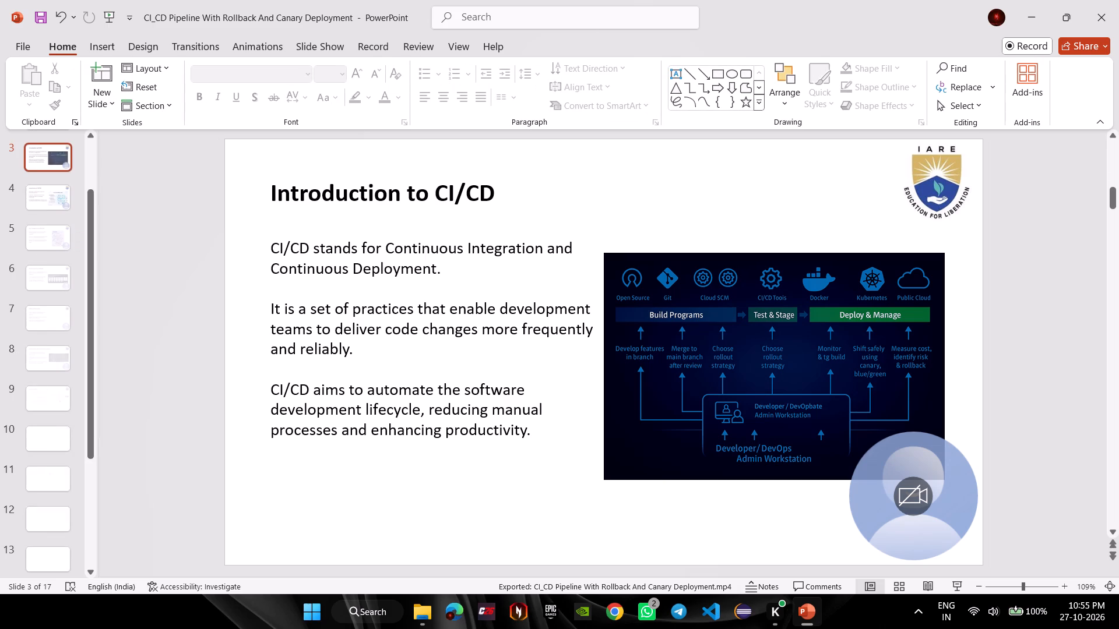
Delete the cameo camera placeholders from slide 3, "Introduction to CI/CD", and slide 5, "Key Components of CI/CD".
click(943, 485)
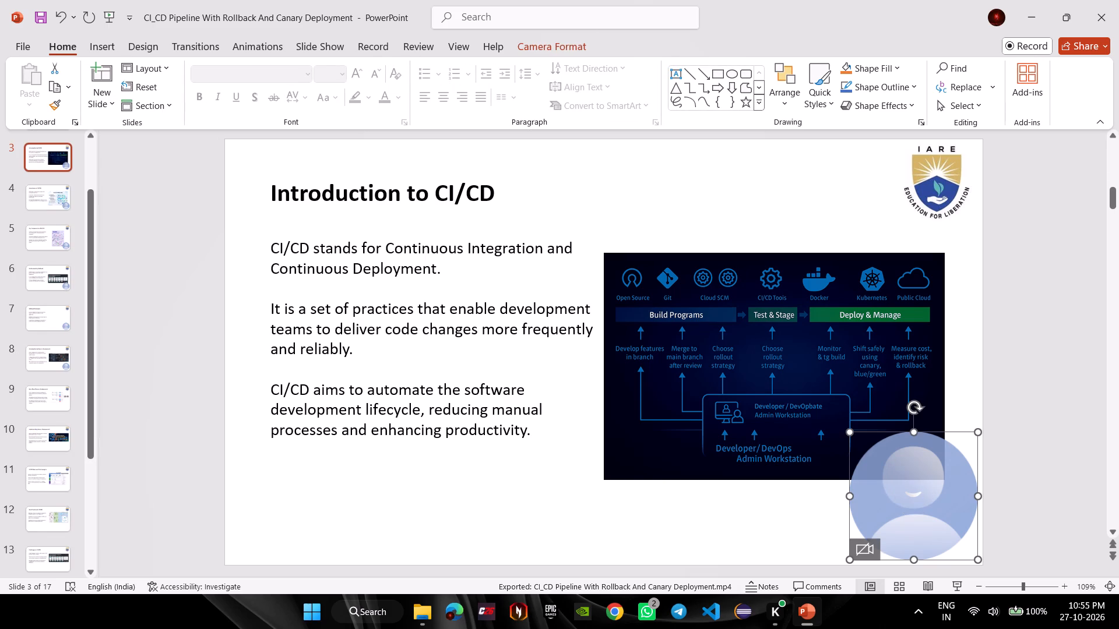
key(Delete)
key(Left)
key(Left)
key(Left)
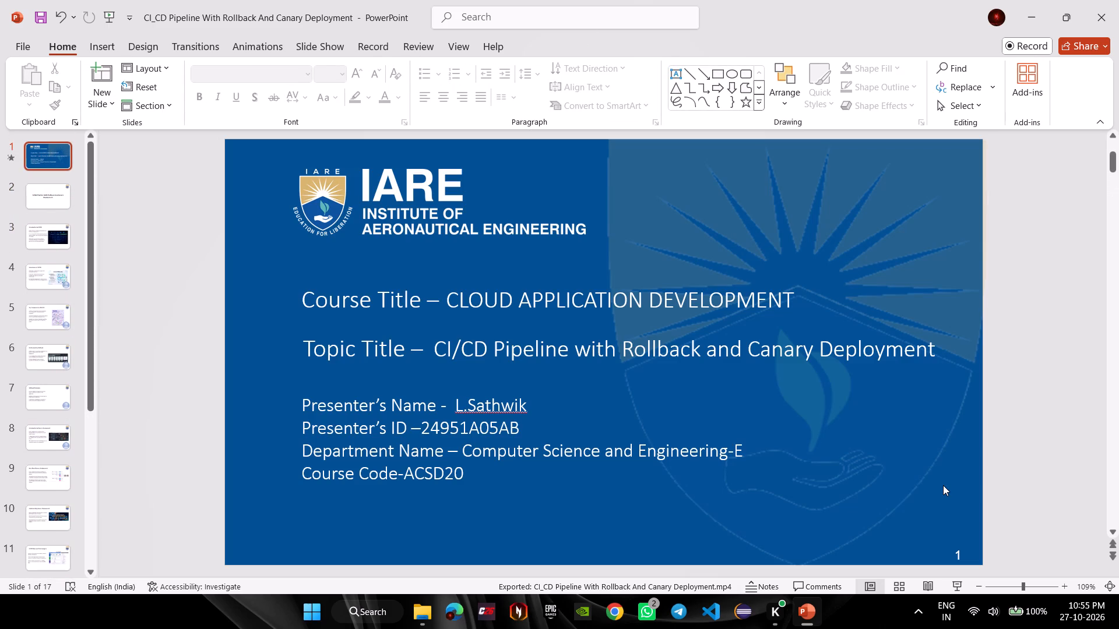
key(Left)
key(Down)
key(Down)
key(Down)
key(Down)
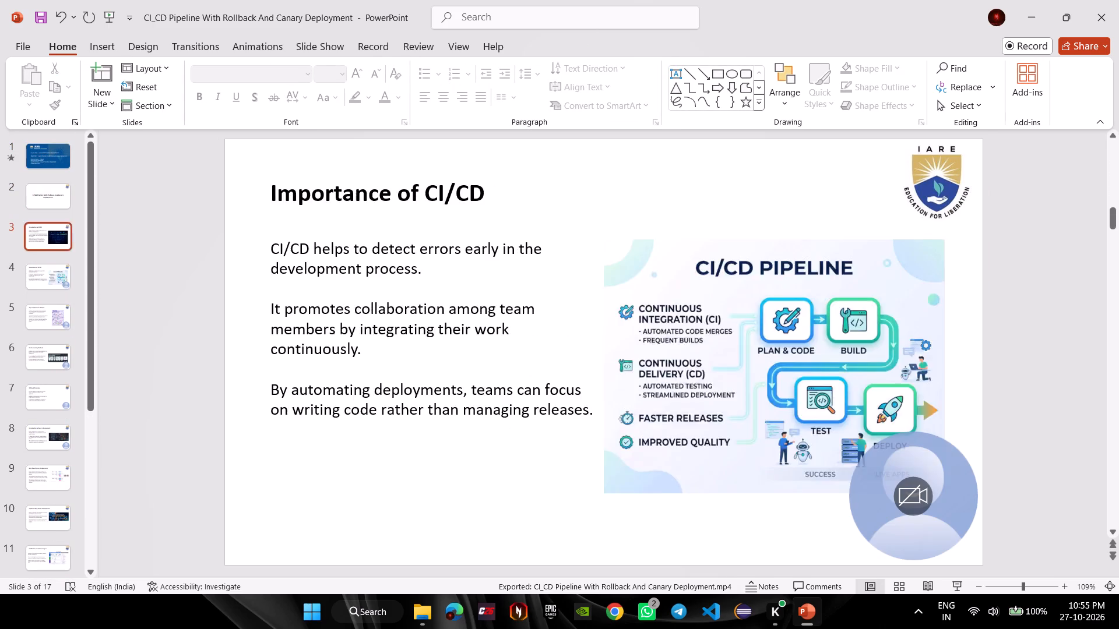
click(945, 480)
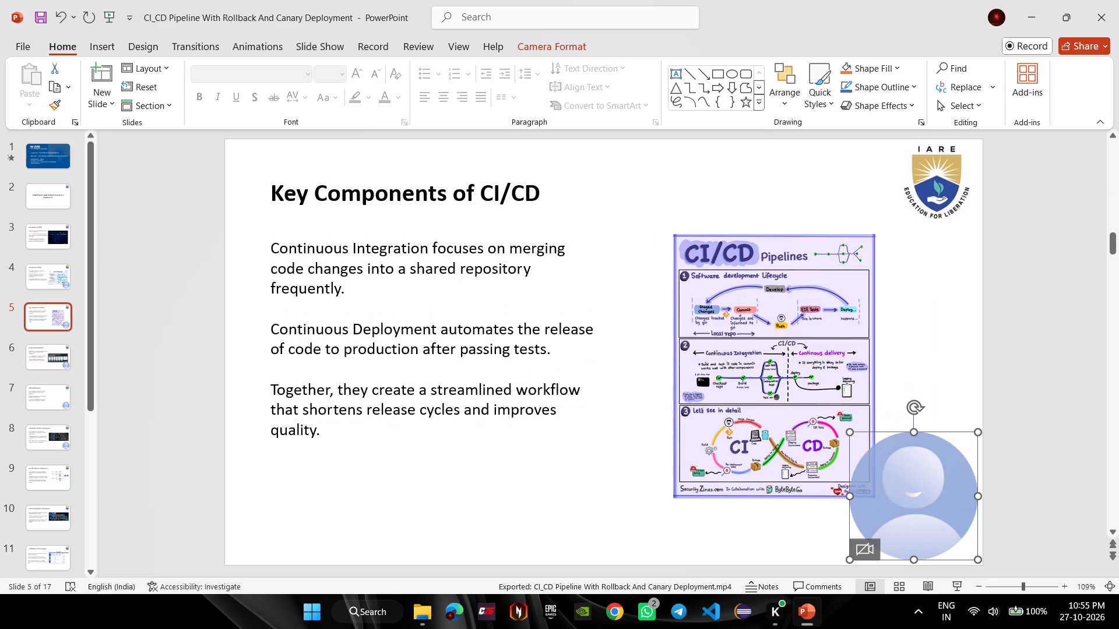
key(Delete)
Go back to slide 4, "Importance of CI/CD", and turn on the camera preview in its cameo.
key(Up)
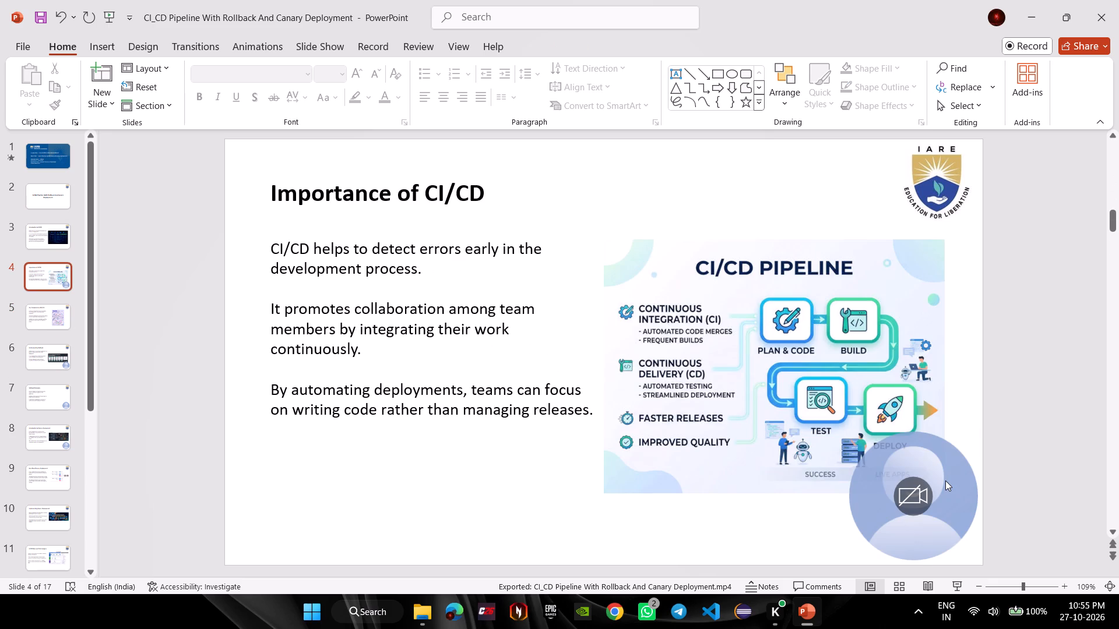
click(899, 504)
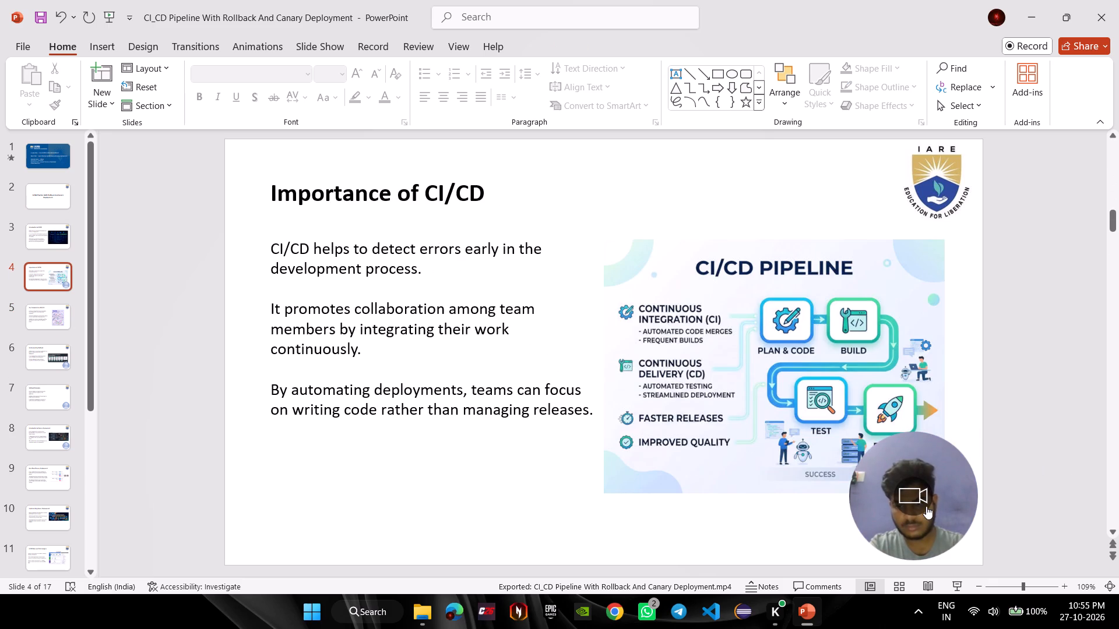
Delete the cameo camera placeholder from slide 4, "Importance of CI/CD".
click(926, 506)
click(918, 425)
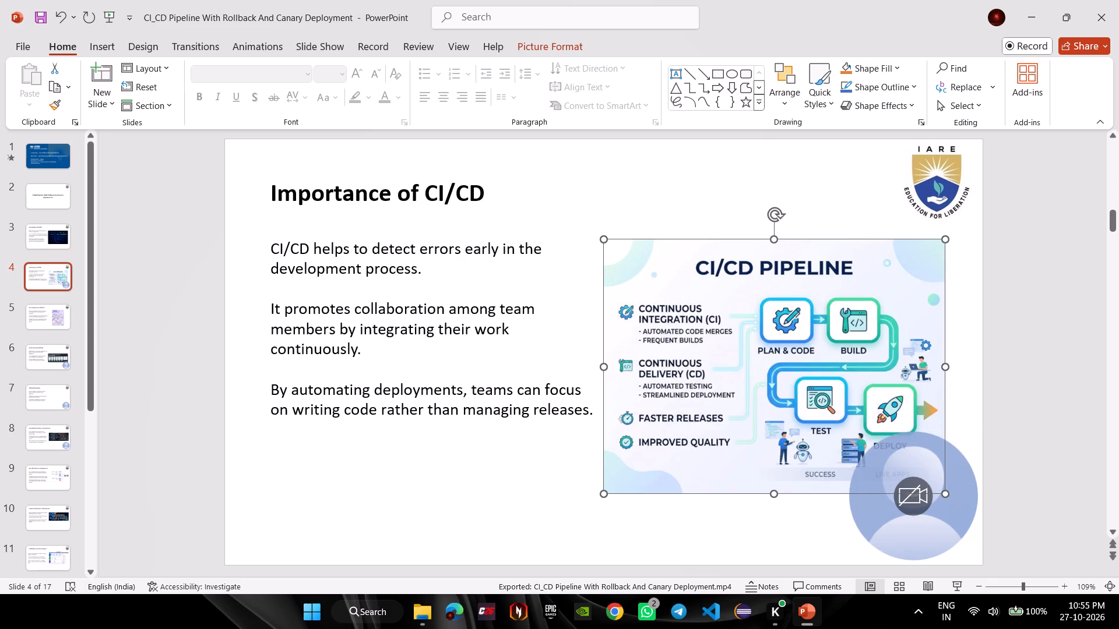
click(944, 490)
click(960, 484)
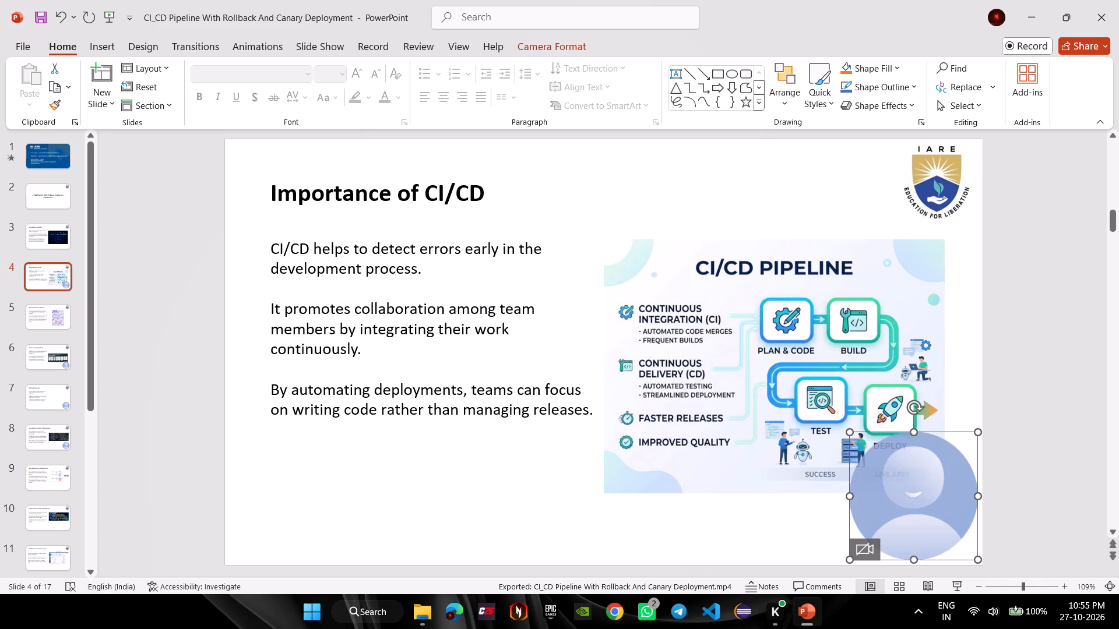
key(slash)
key(Delete)
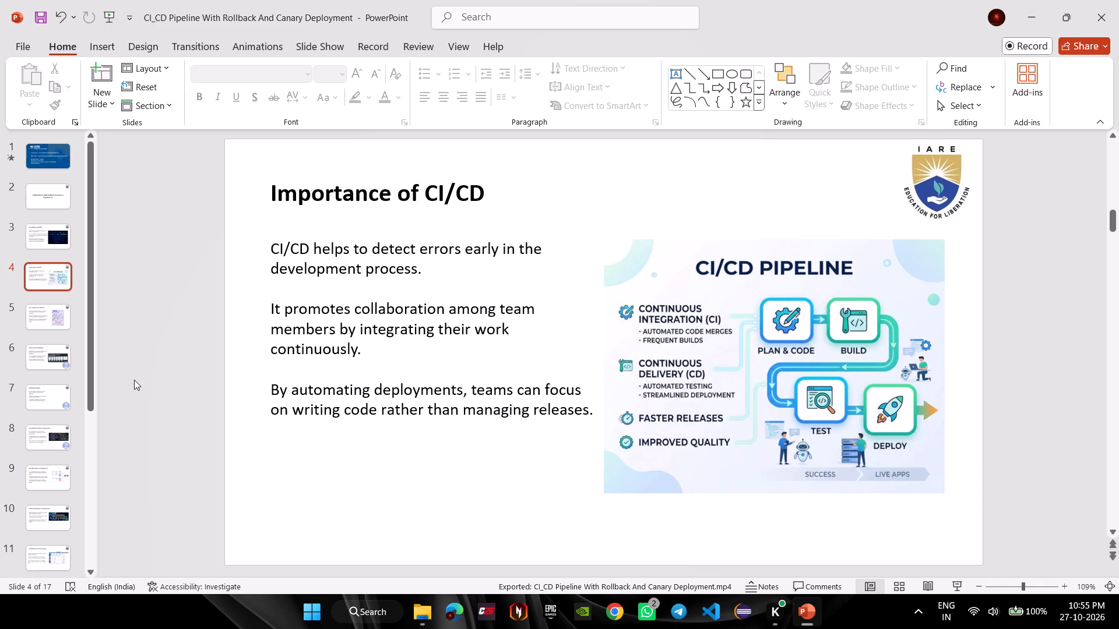
Delete the cameo camera placeholders from slide 7, "Rollback Strategies", and slide 6, "Understanding Rollback".
click(59, 408)
click(946, 501)
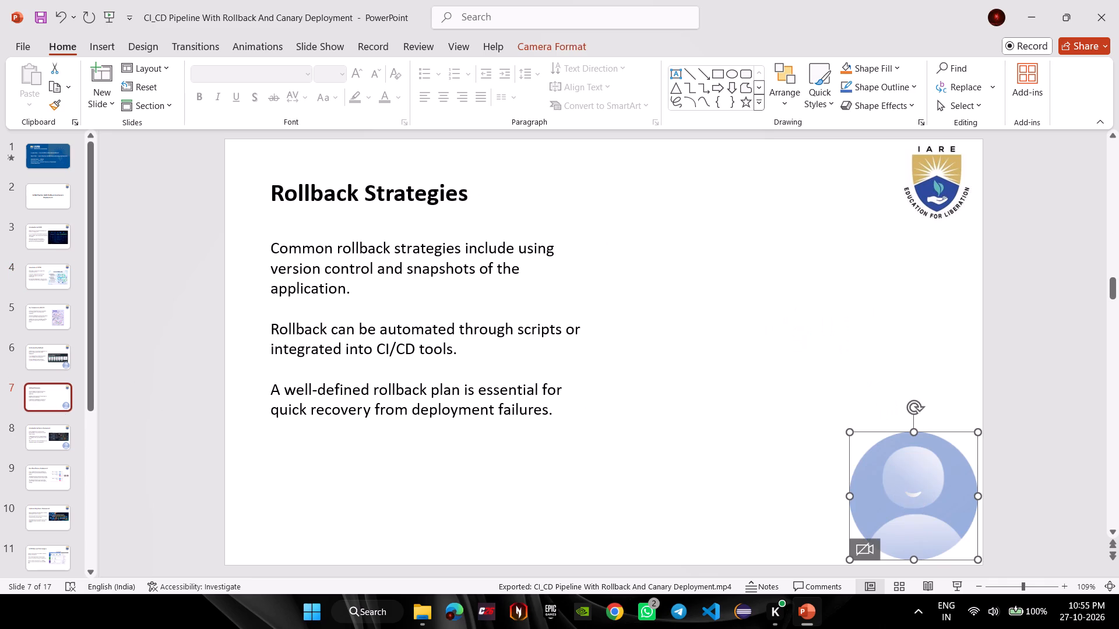
key(Delete)
click(59, 365)
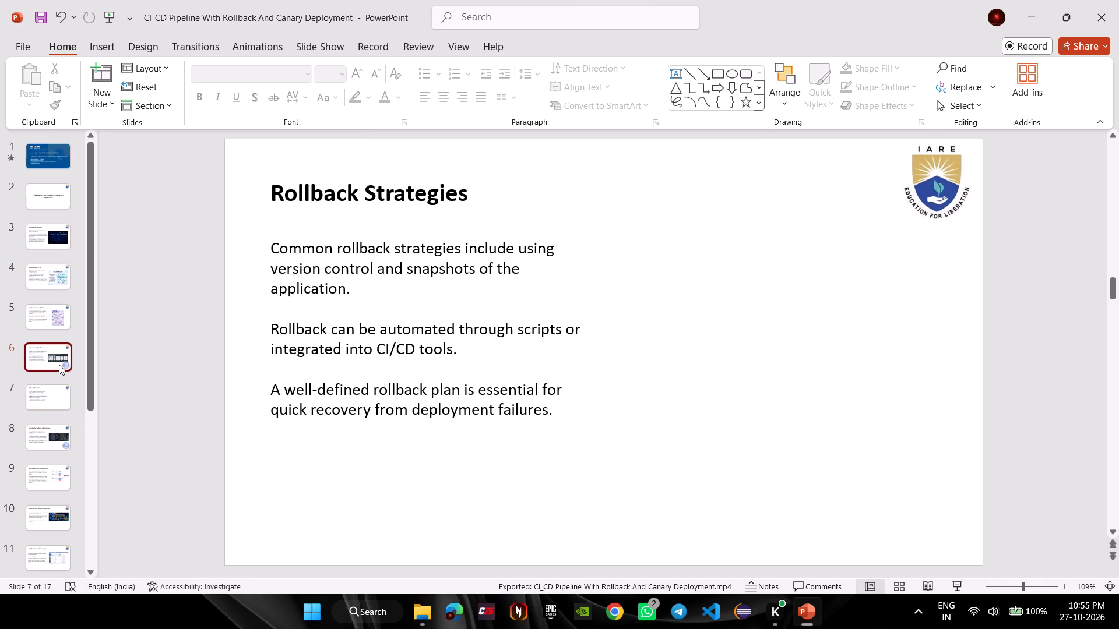
click(928, 494)
click(953, 496)
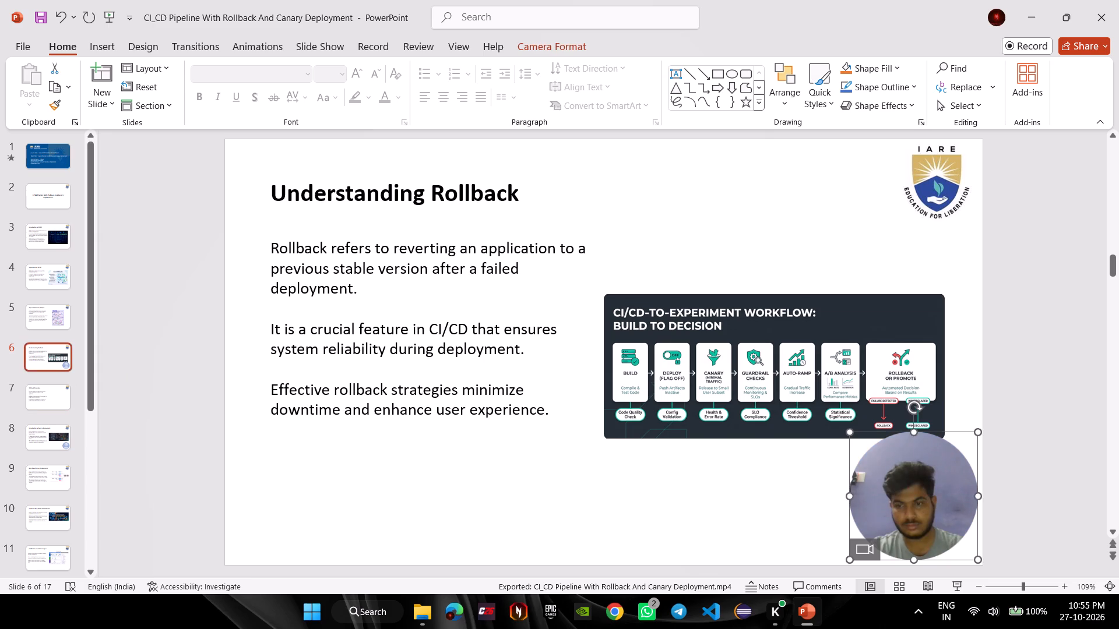
key(Delete)
Delete the cameo camera placeholder from slide 8, "Introduction to Canary Deployment".
key(Down)
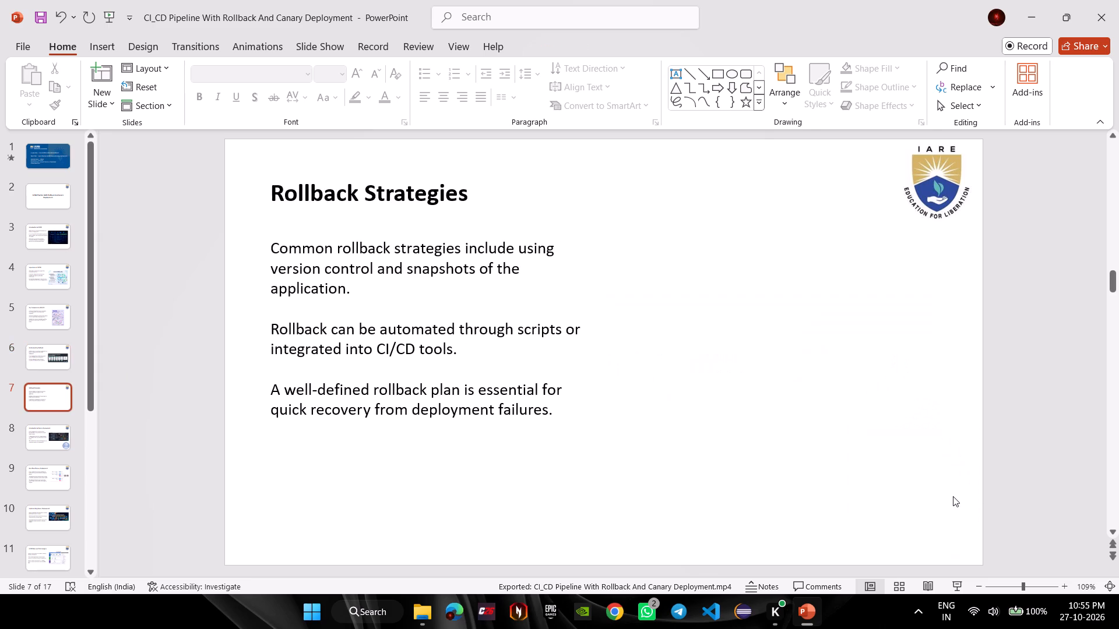
key(Down)
click(953, 496)
click(953, 496)
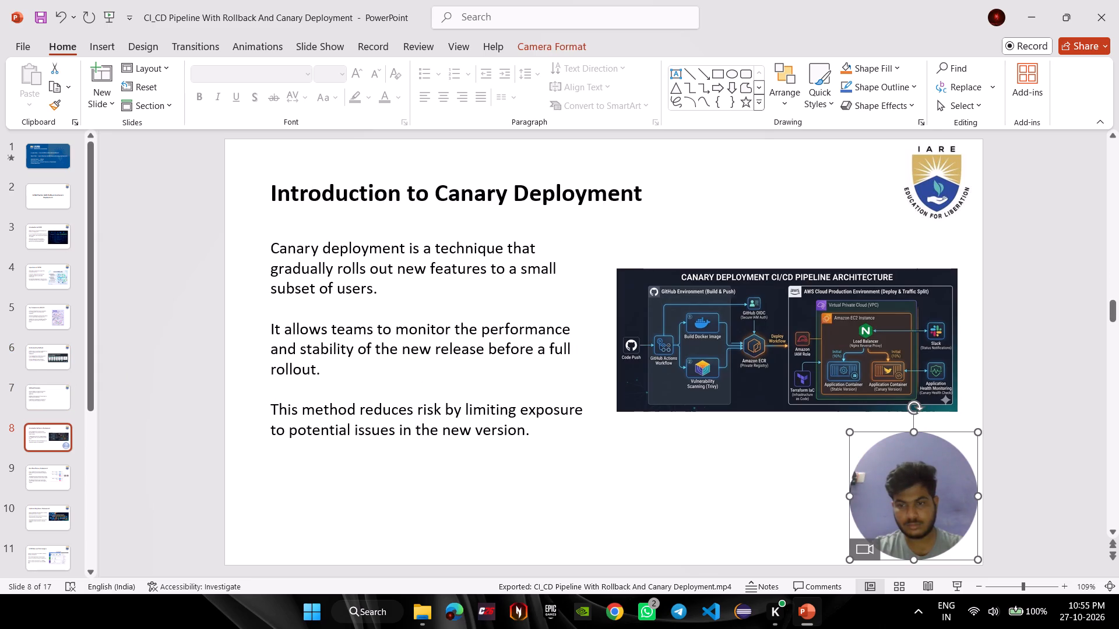
key(BackSpace)
Return to slide 1 and open the presentation's recording view.
key(Down)
key(Up)
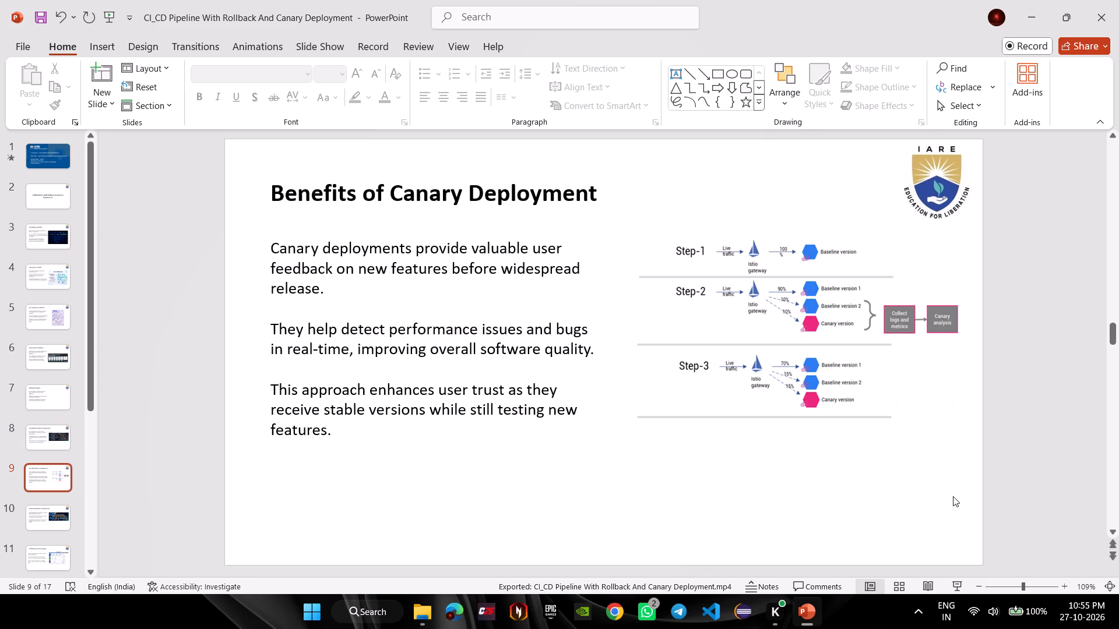
key(Up)
key(Up)
key(Up)
key(Up)
key(Up)
key(Up)
key(Up)
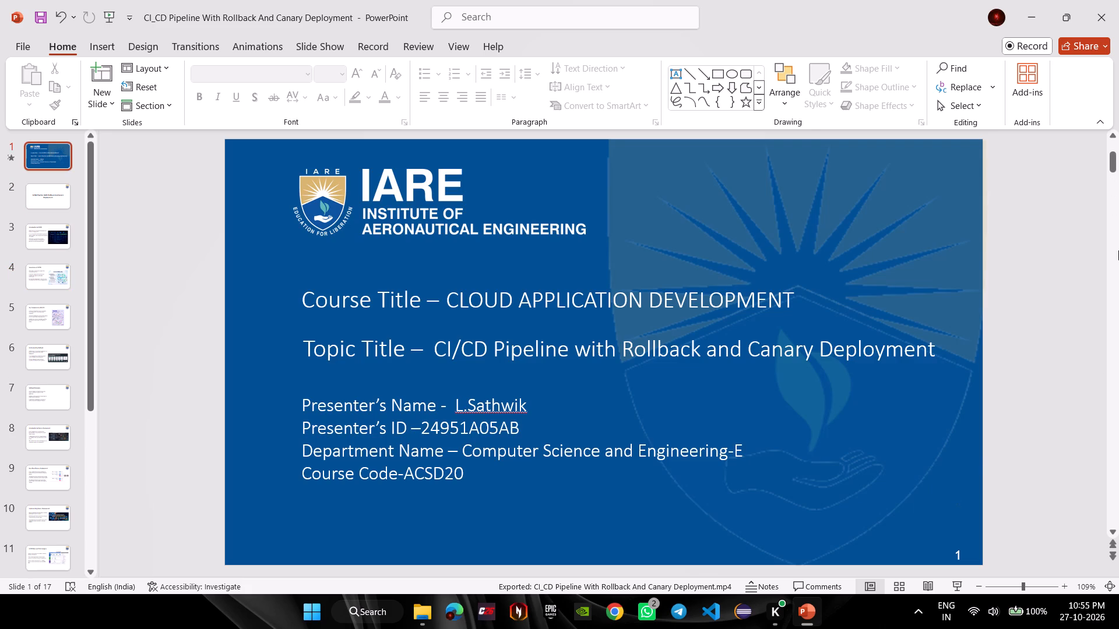
key(1)
click(1009, 47)
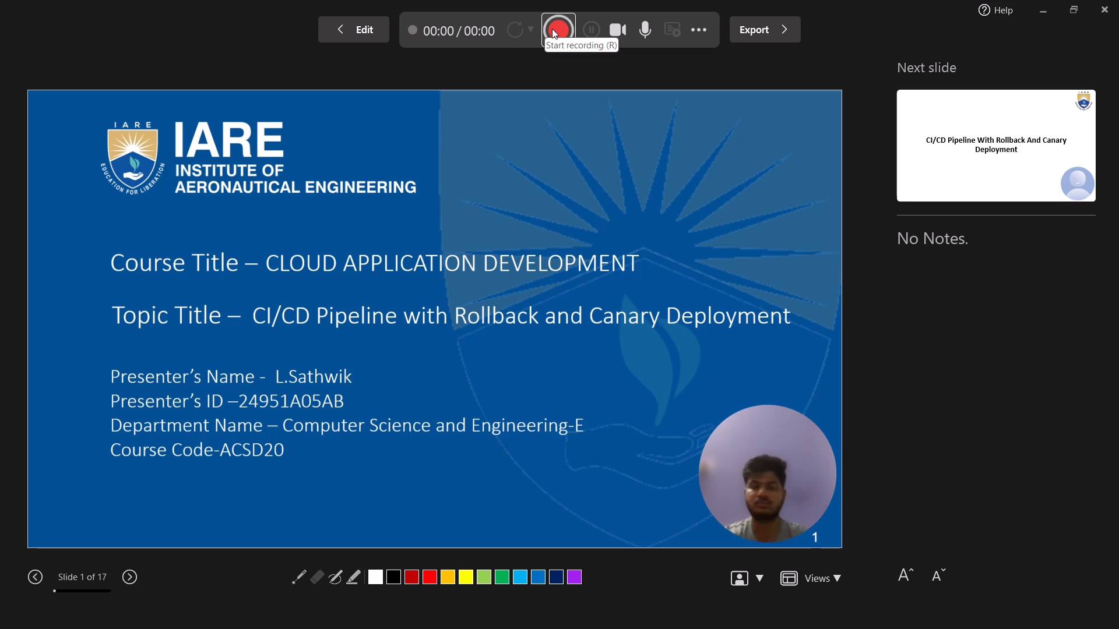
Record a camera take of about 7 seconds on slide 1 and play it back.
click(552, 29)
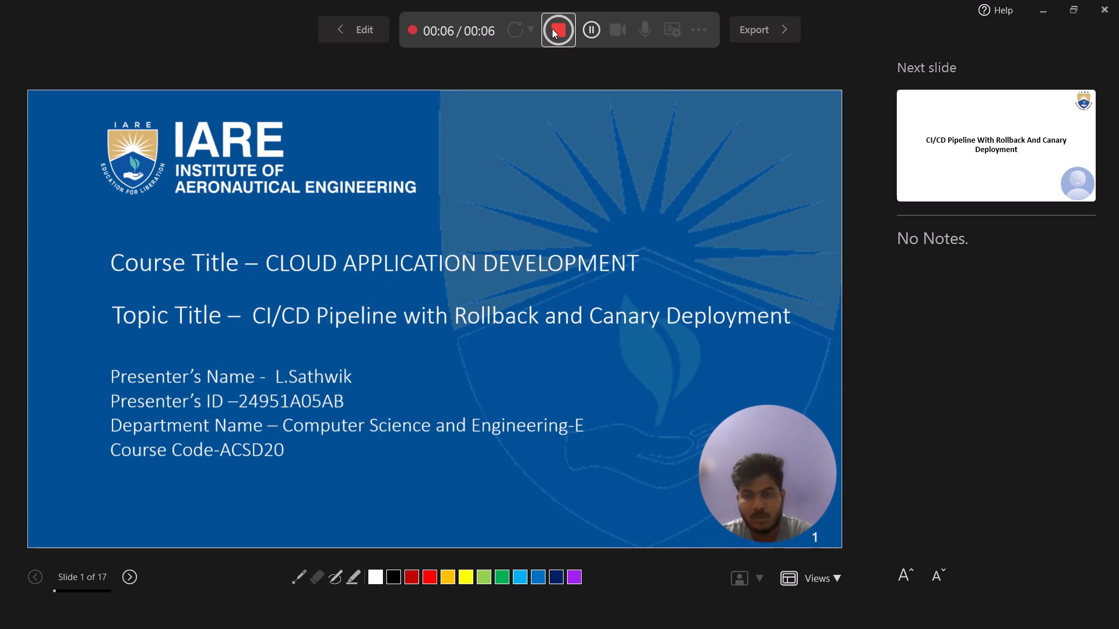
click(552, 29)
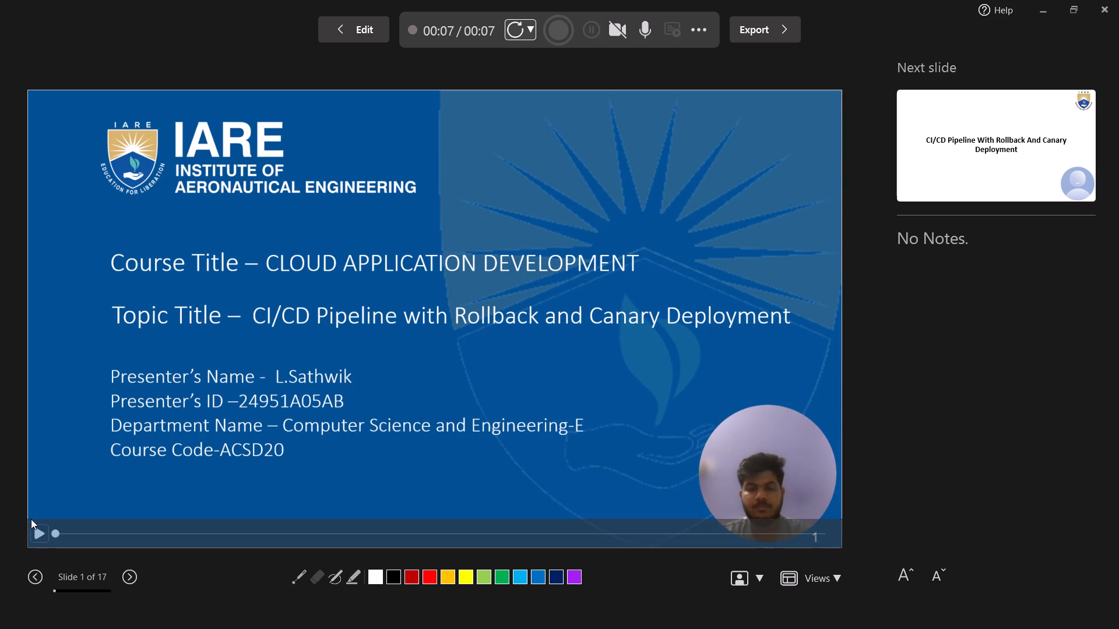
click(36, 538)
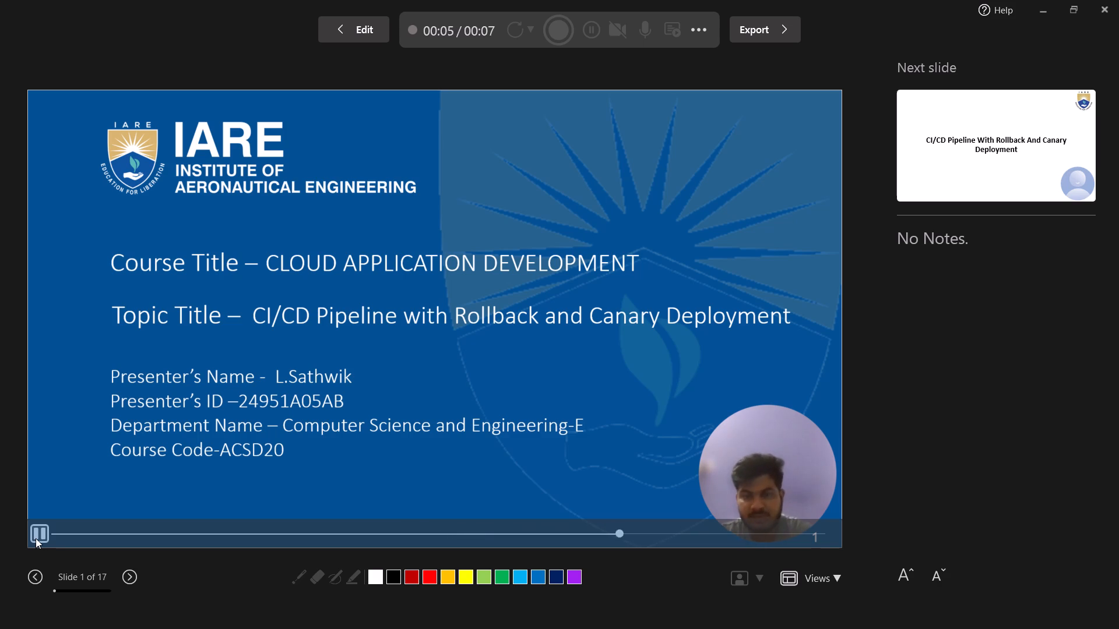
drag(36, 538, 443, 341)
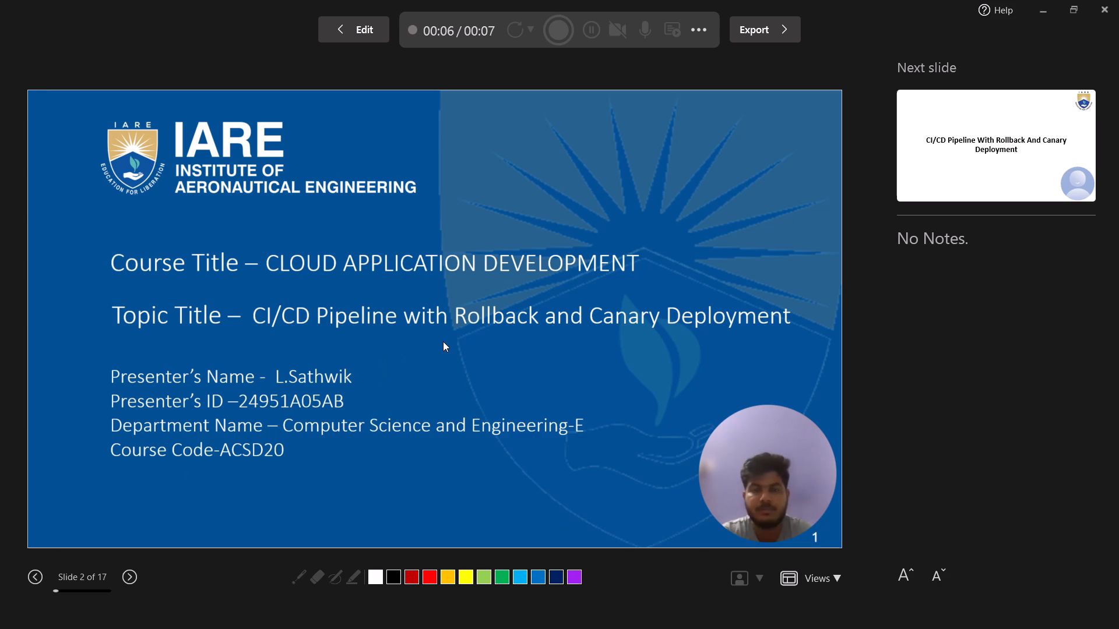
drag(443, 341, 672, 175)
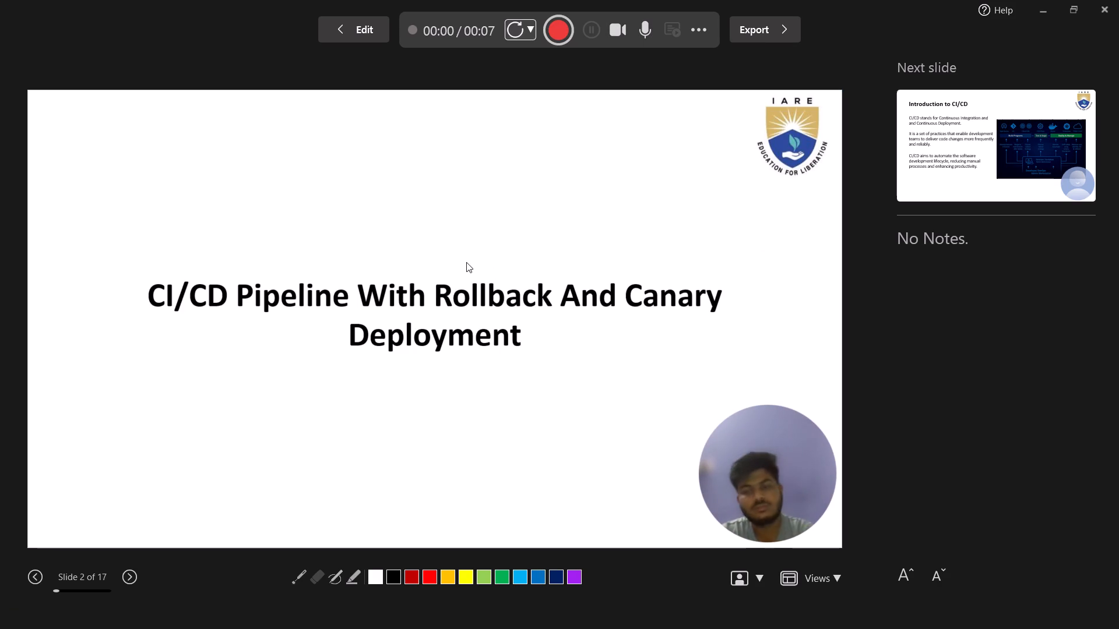
Retake the recording starting at slide 1, stop it after about 9 seconds and play it back.
click(532, 27)
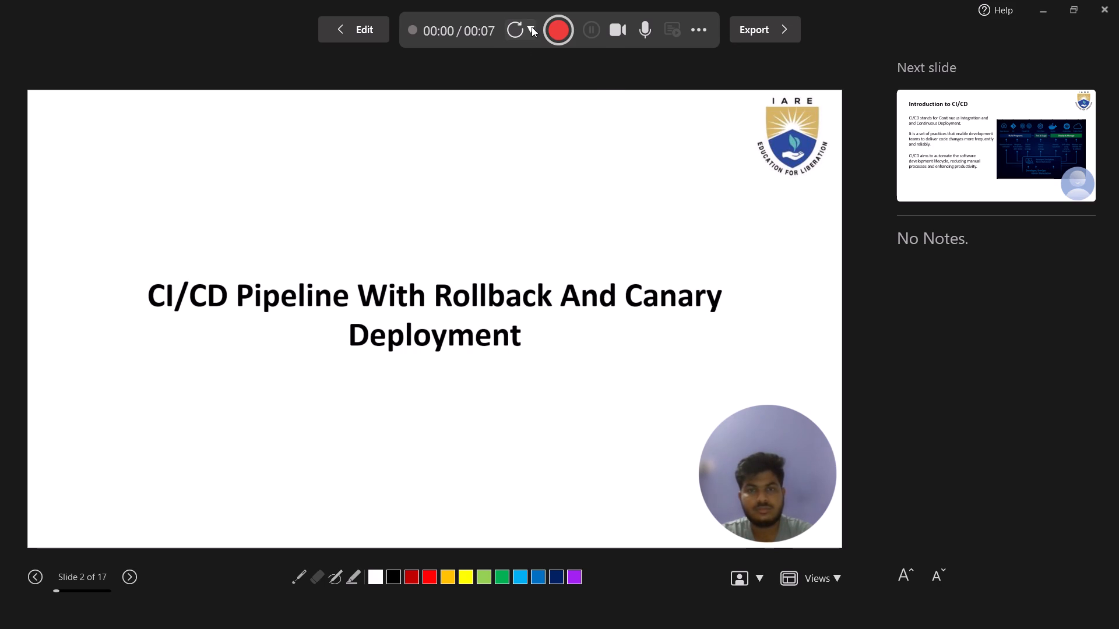
click(581, 89)
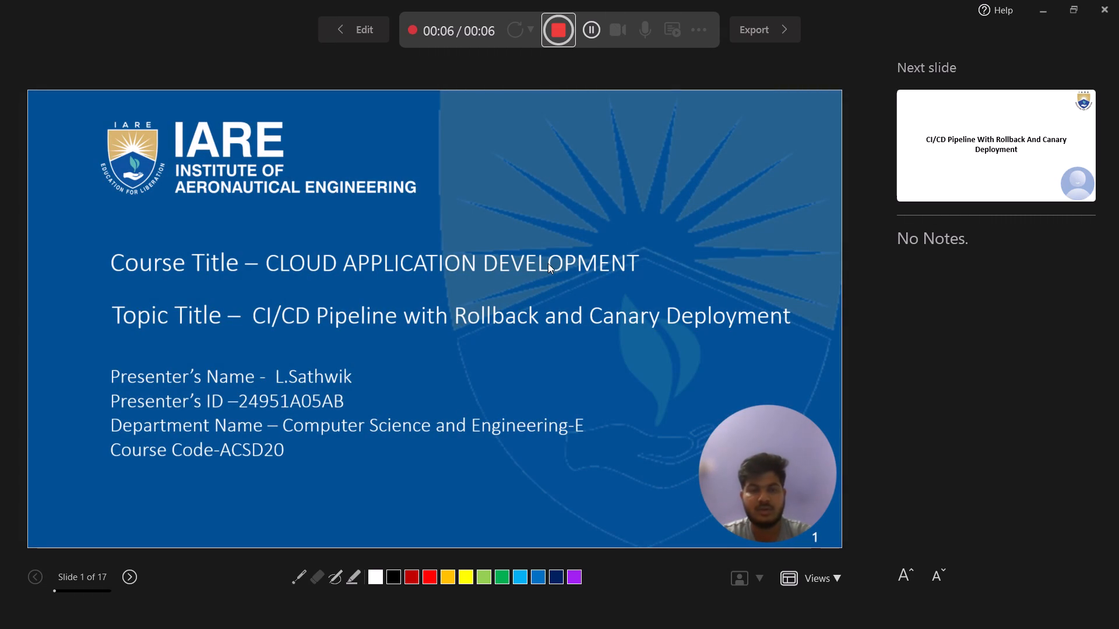
click(570, 38)
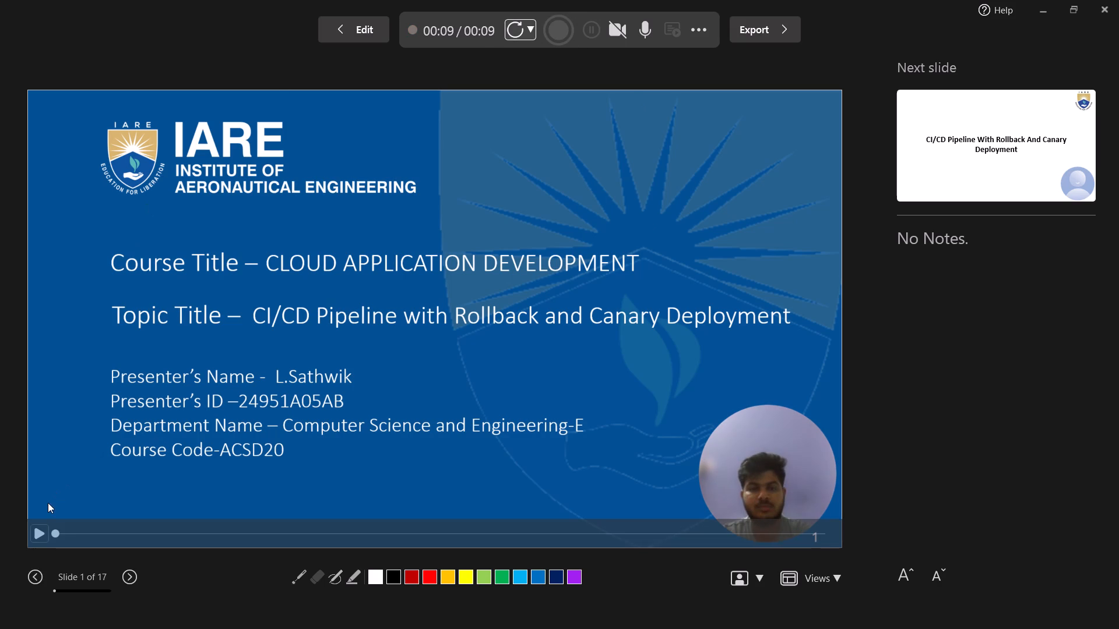
click(45, 534)
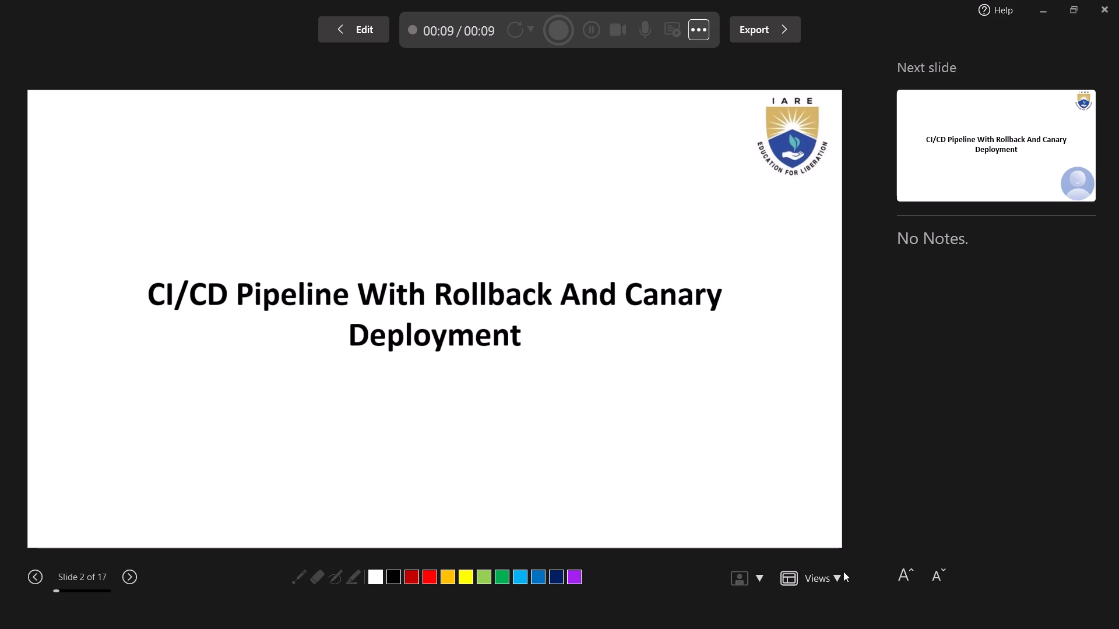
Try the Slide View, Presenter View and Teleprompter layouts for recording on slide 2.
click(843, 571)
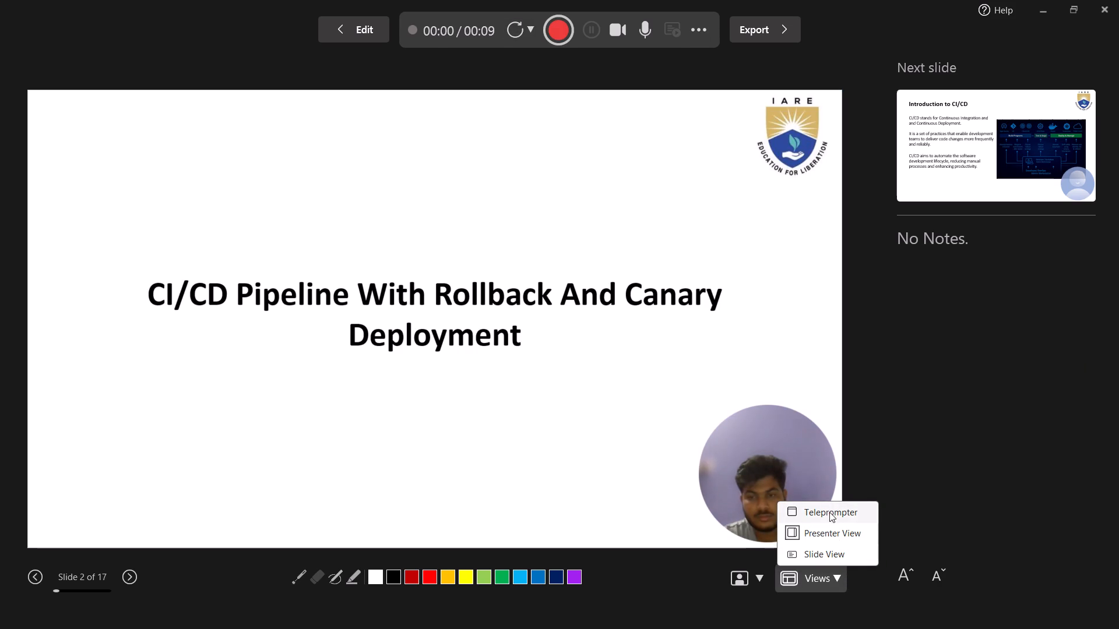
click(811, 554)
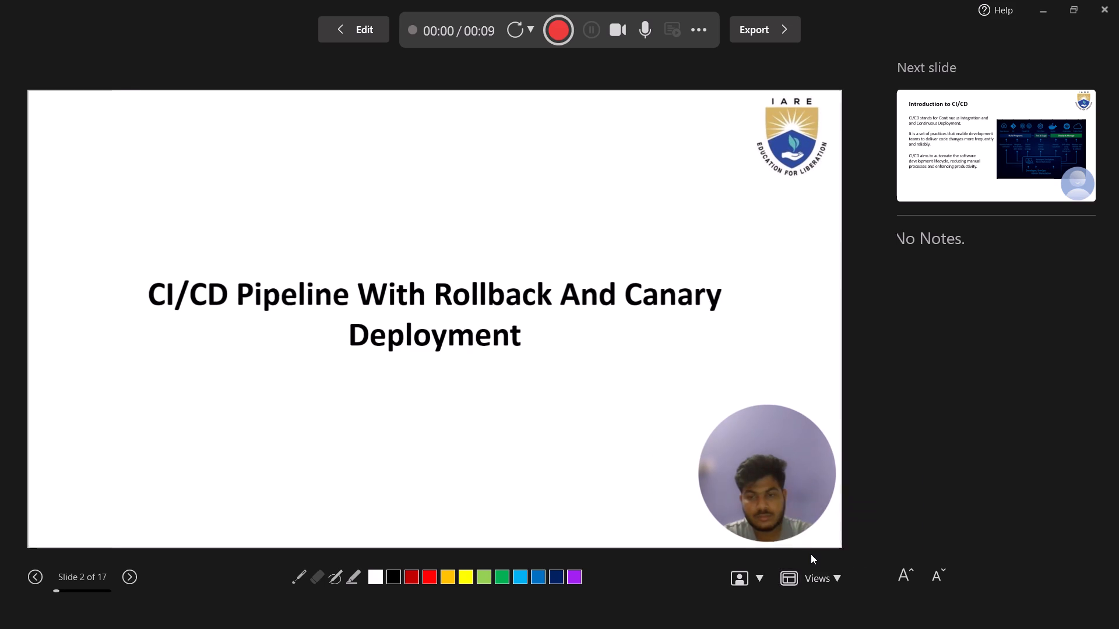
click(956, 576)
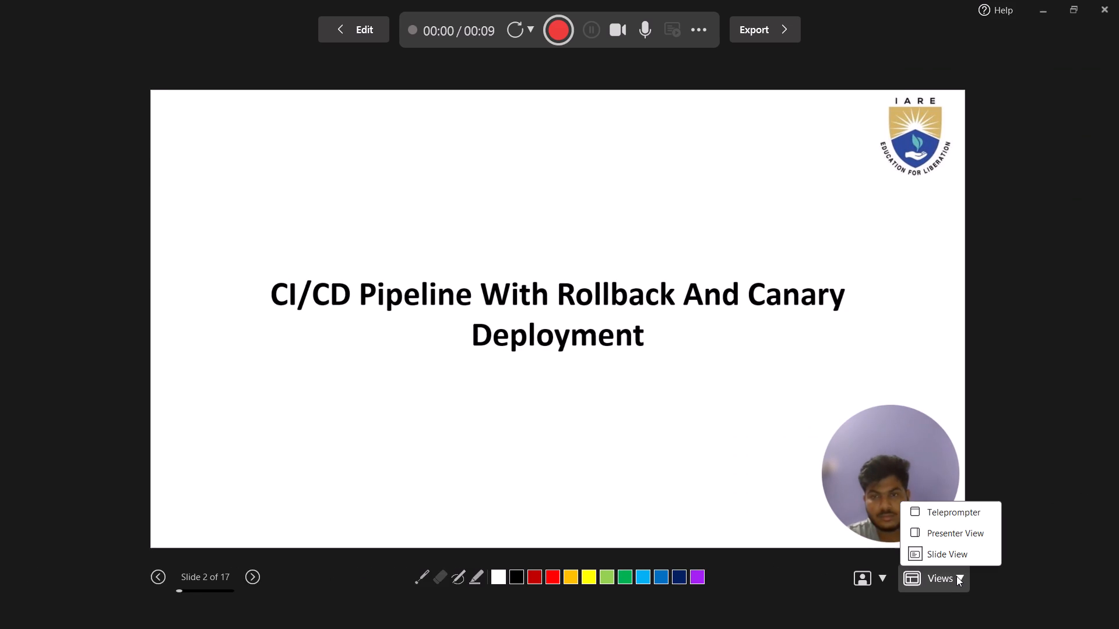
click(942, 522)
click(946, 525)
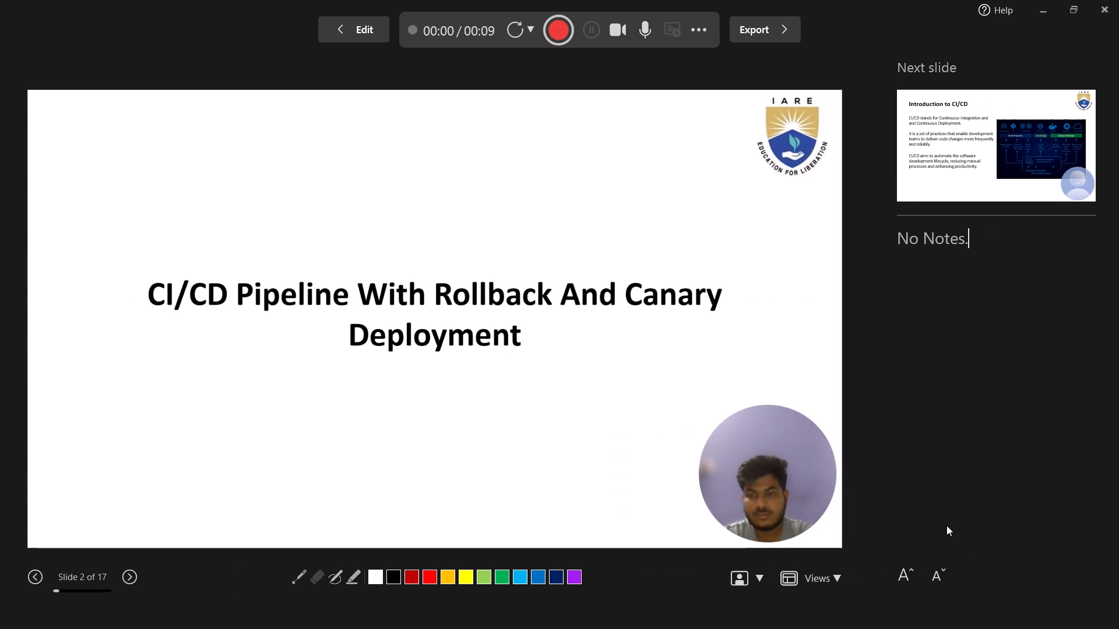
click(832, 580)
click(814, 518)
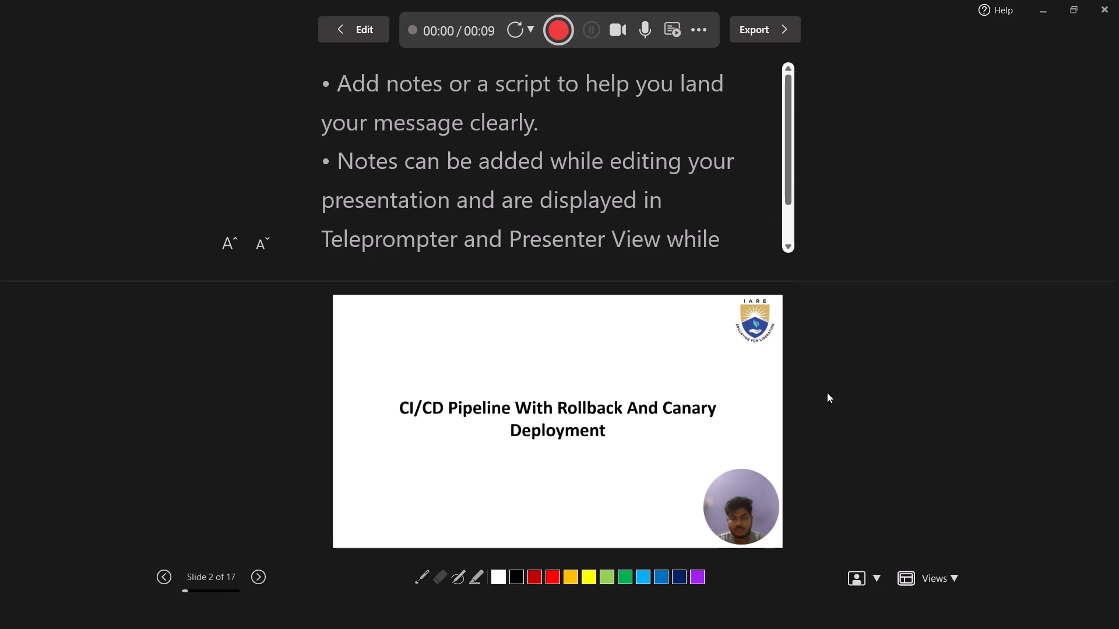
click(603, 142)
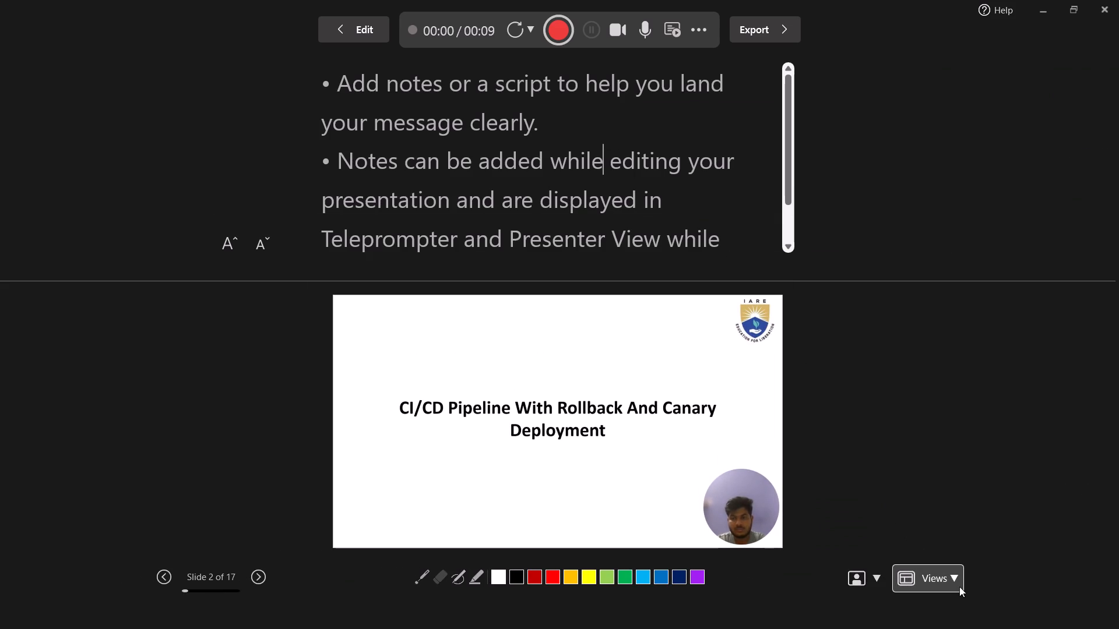
Switch the recording layout to Slide View.
click(951, 585)
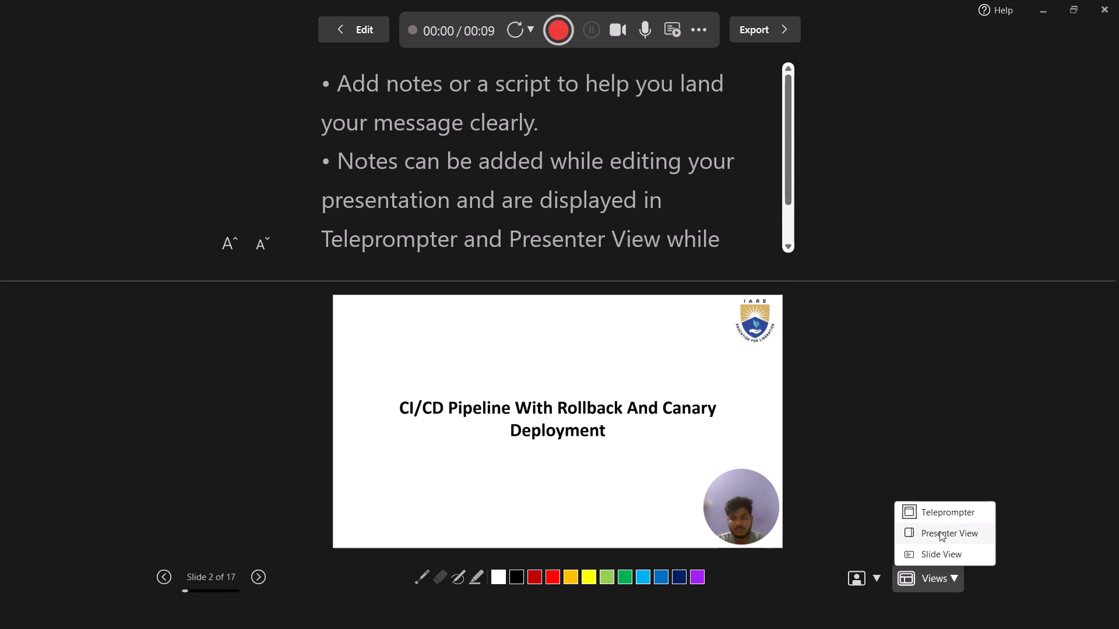
click(951, 552)
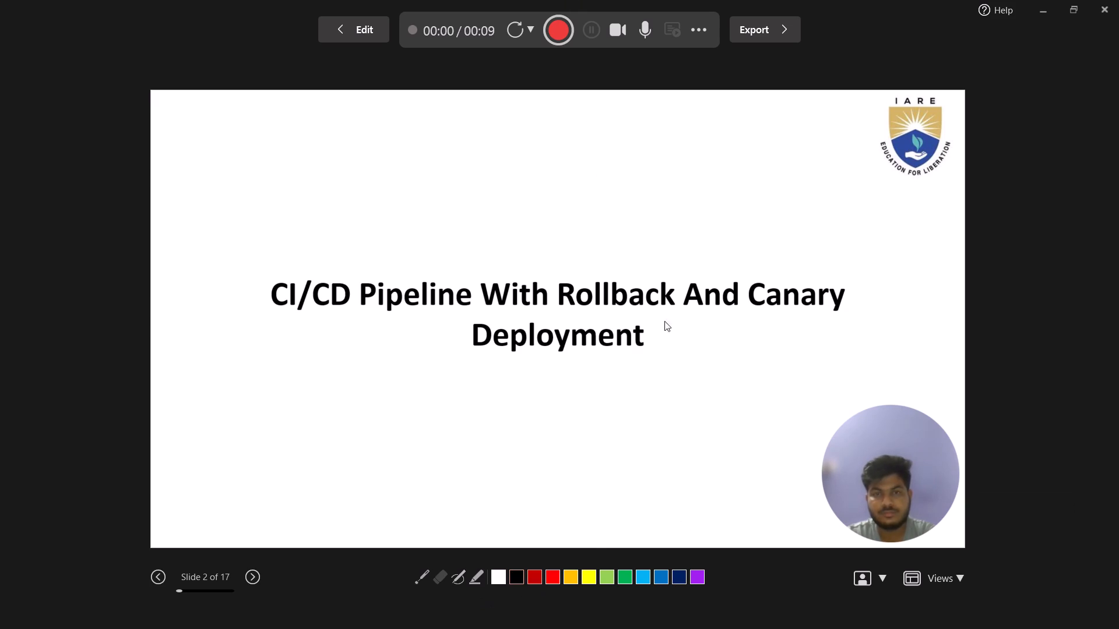
Set the recording microphone to Headset (realme Buds T310).
click(688, 29)
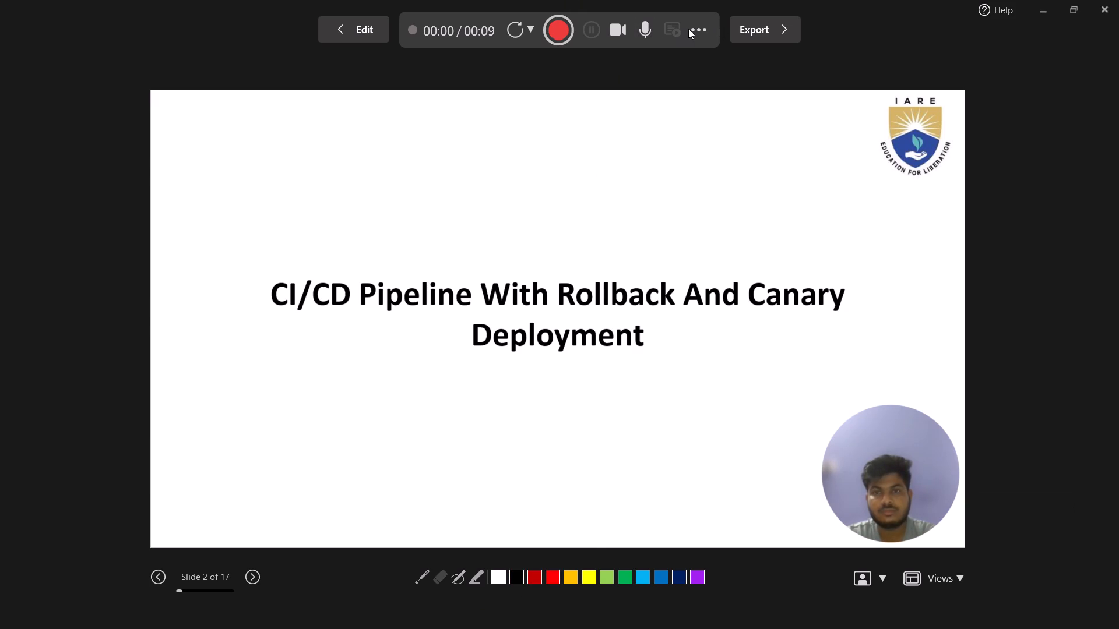
click(699, 28)
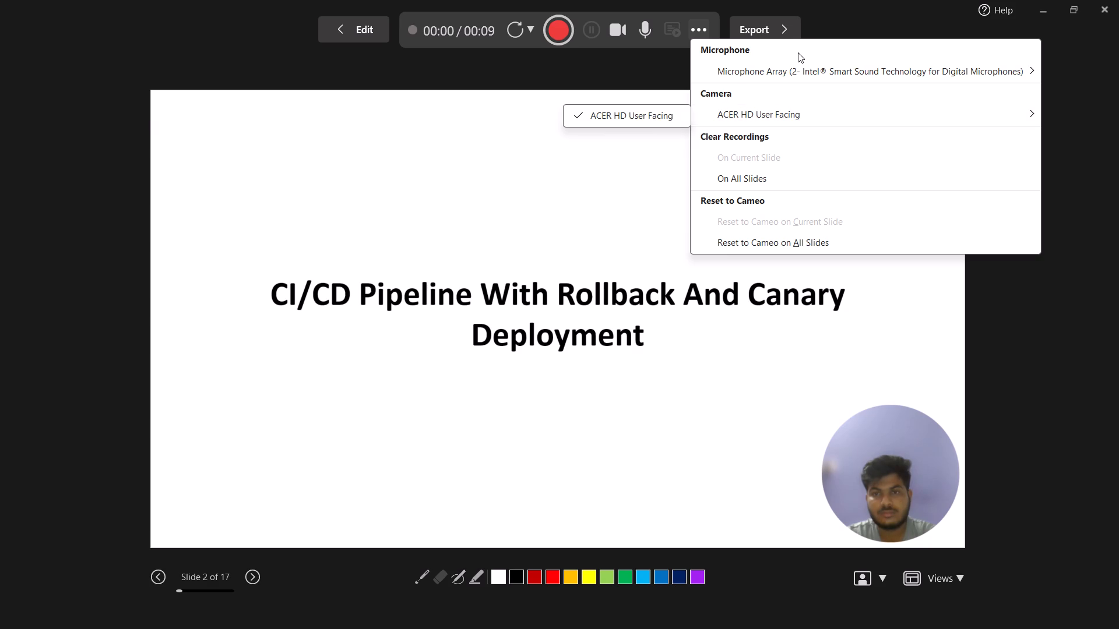
click(847, 63)
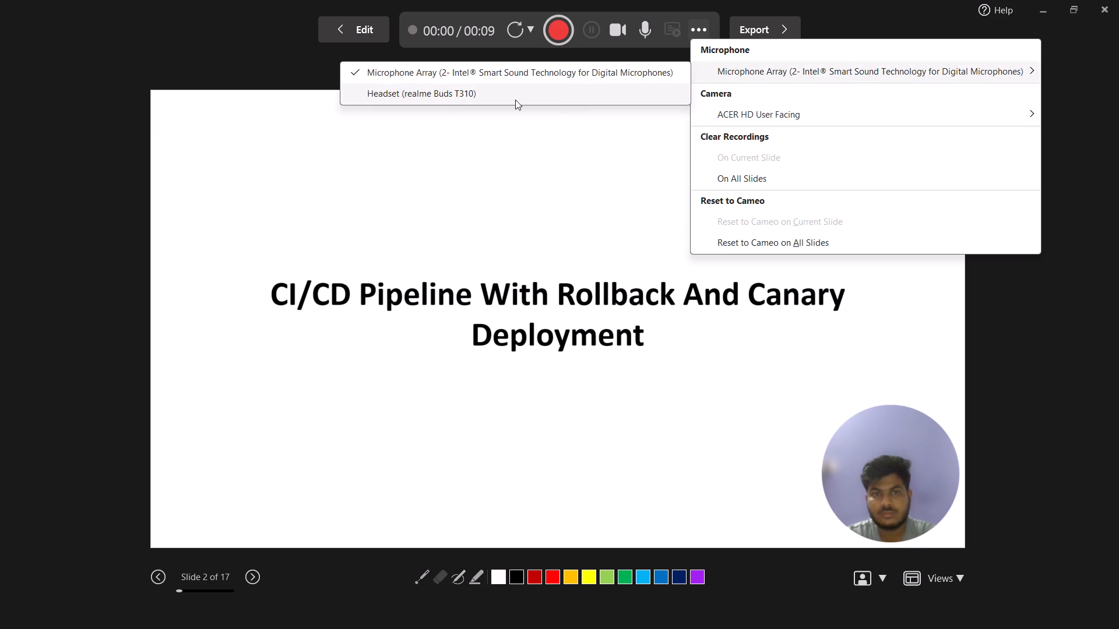
click(452, 98)
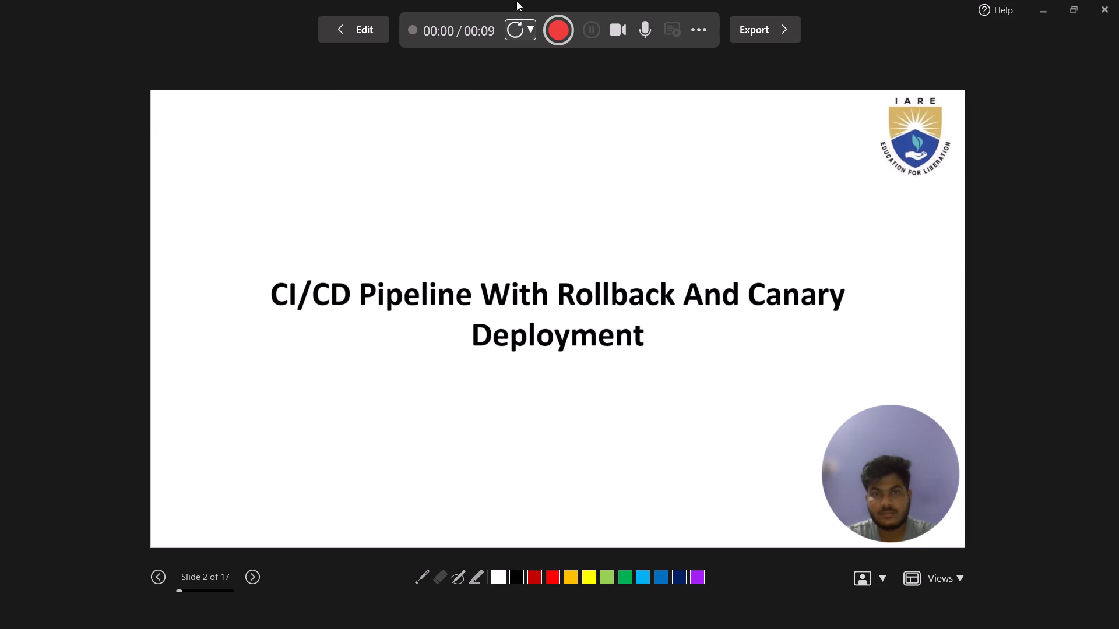
Record a camera take of about 7 seconds on slide 2 and play it back.
click(565, 24)
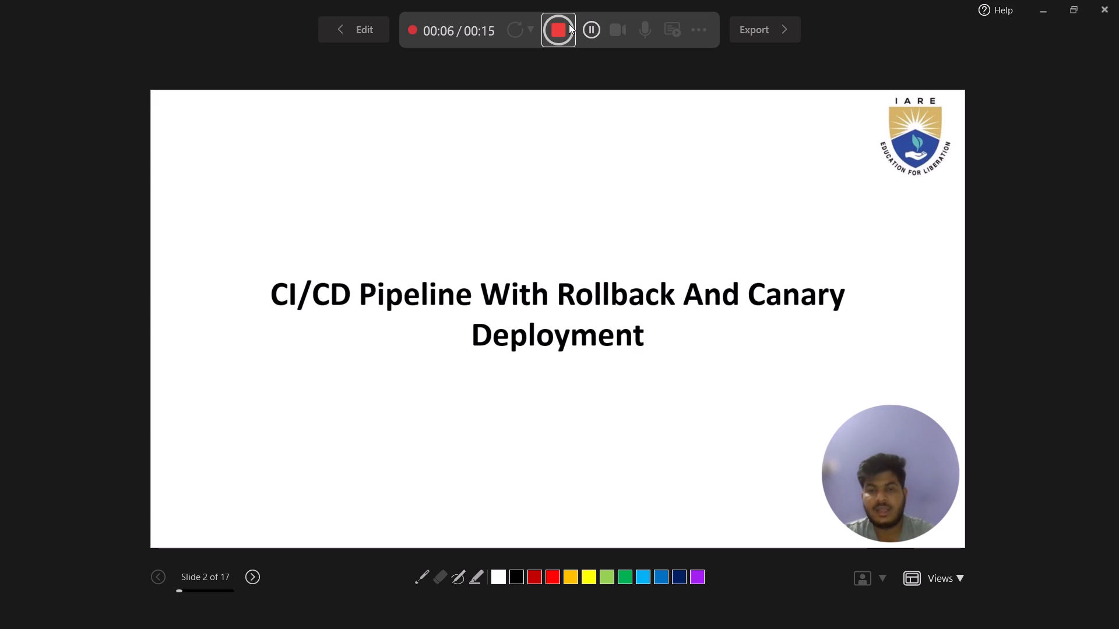
click(569, 24)
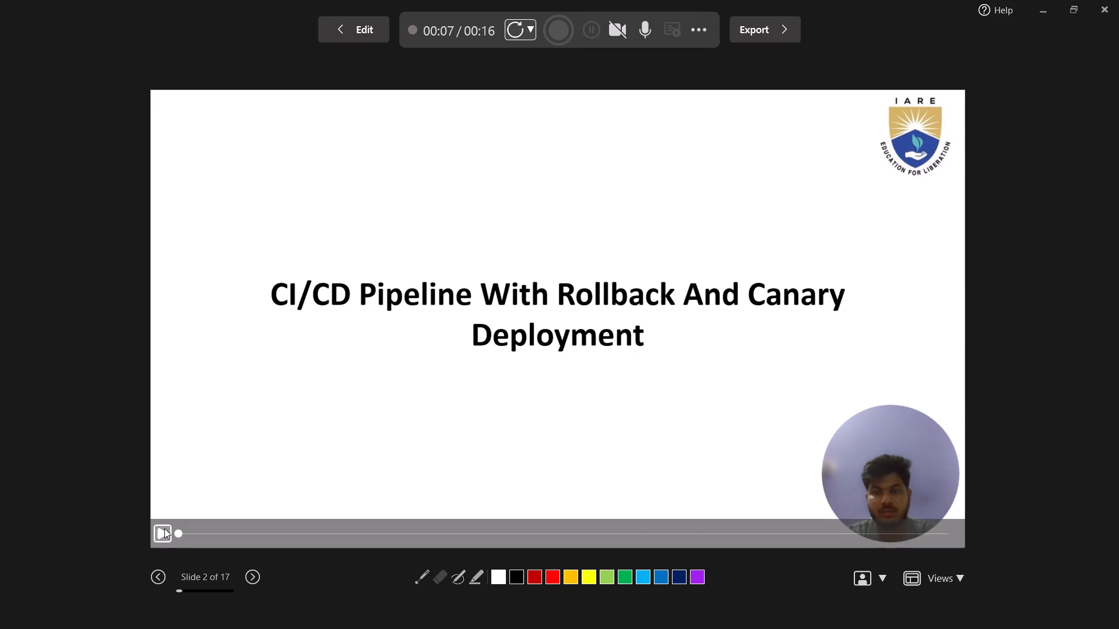
click(164, 528)
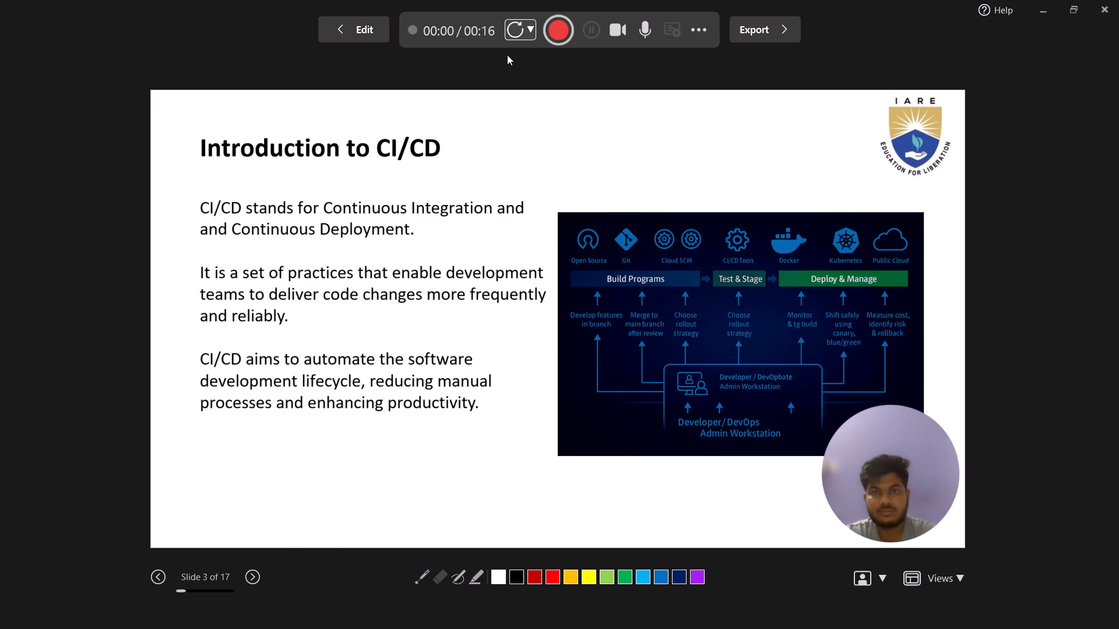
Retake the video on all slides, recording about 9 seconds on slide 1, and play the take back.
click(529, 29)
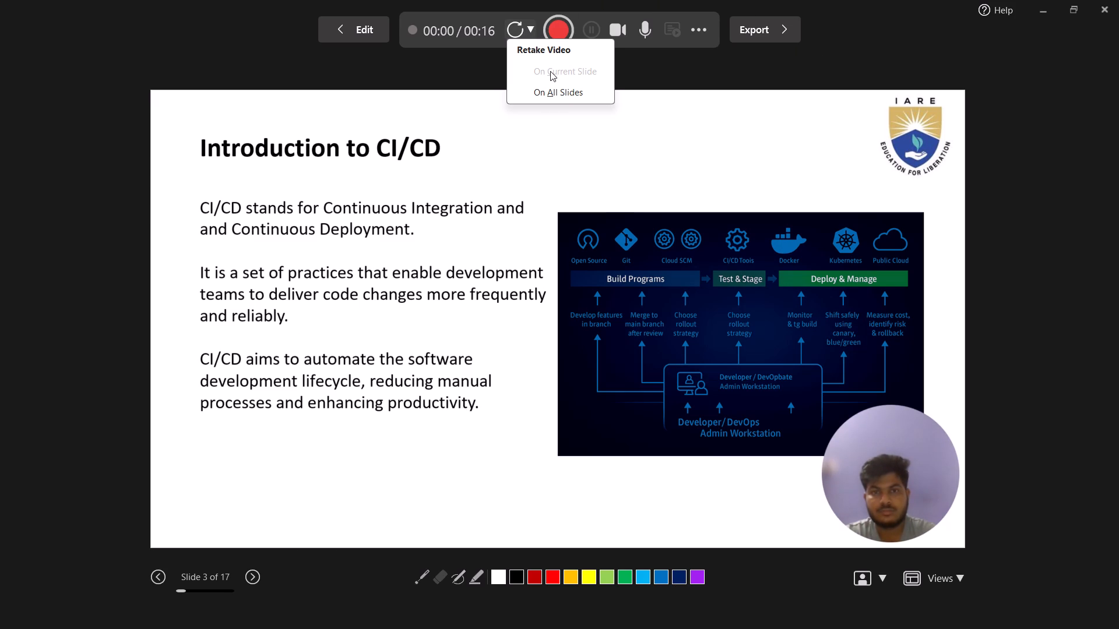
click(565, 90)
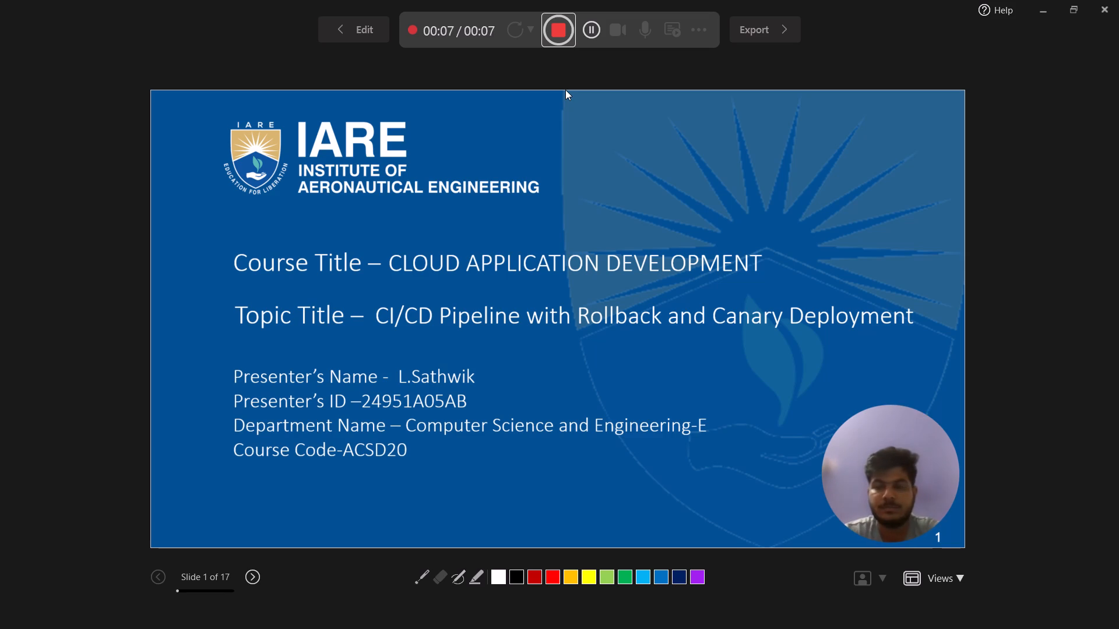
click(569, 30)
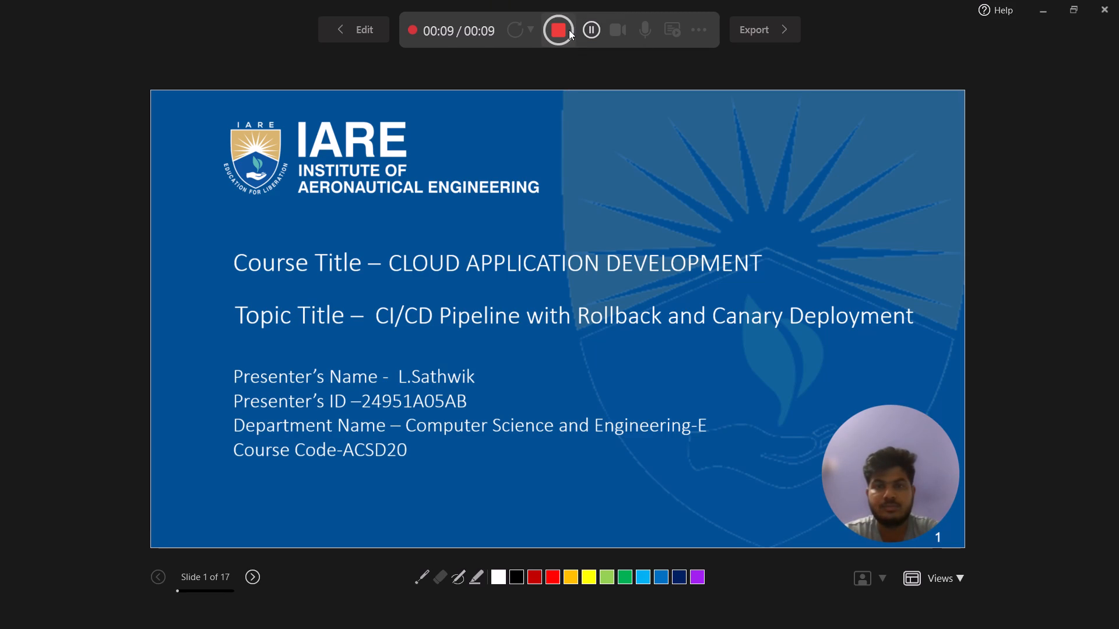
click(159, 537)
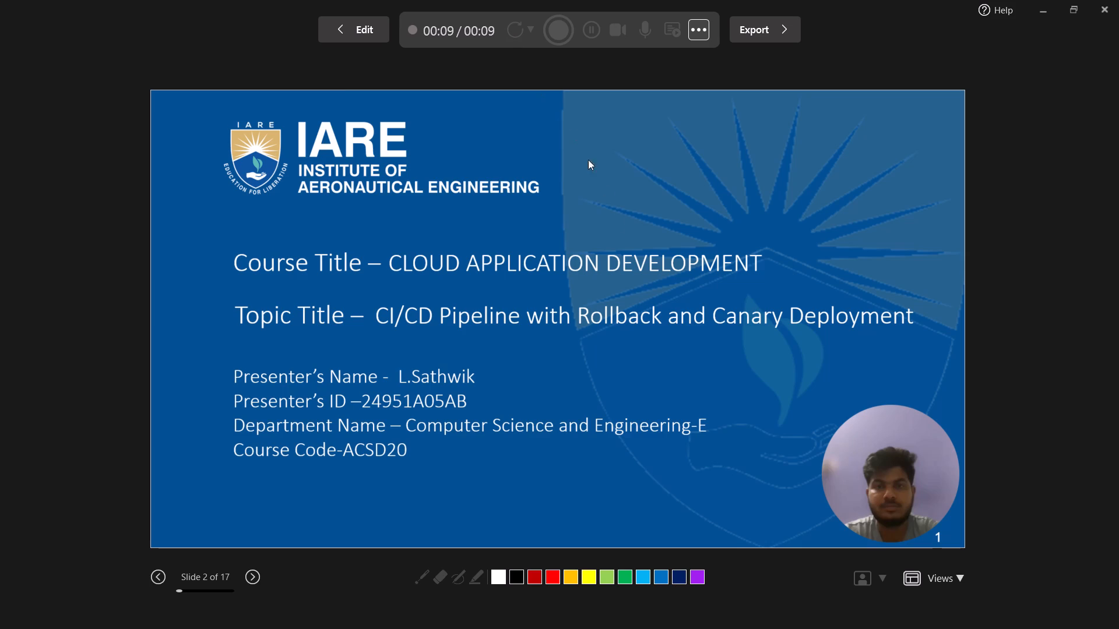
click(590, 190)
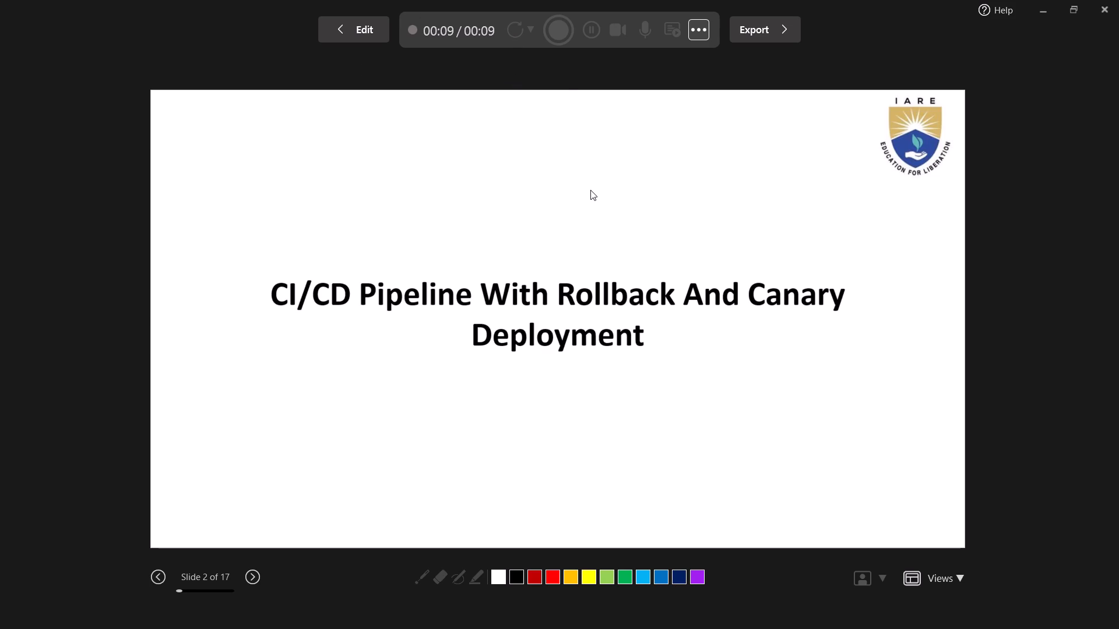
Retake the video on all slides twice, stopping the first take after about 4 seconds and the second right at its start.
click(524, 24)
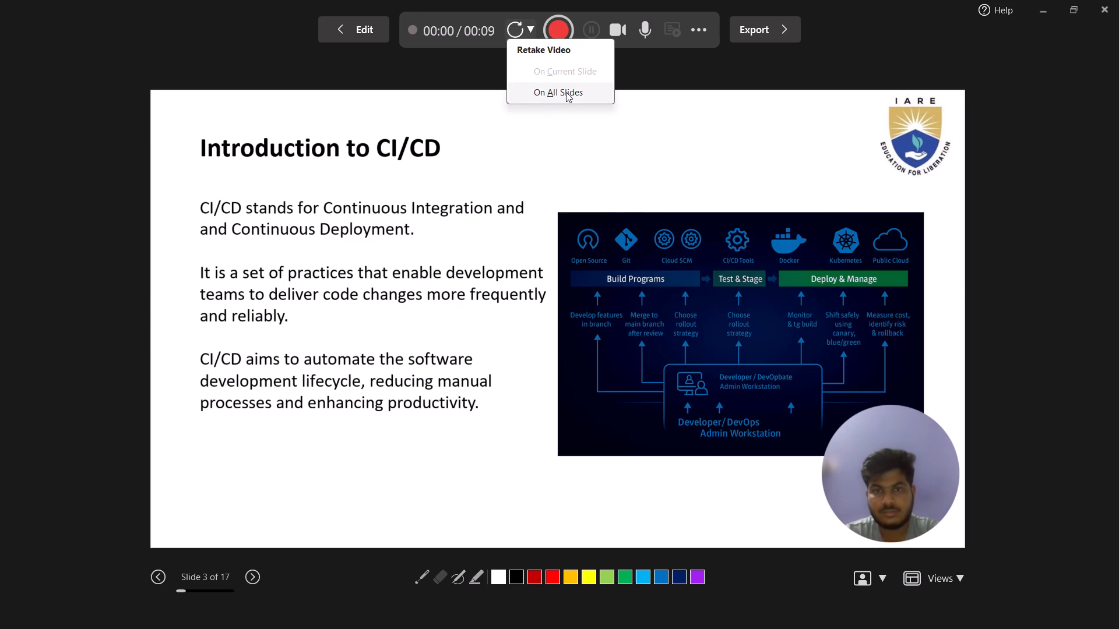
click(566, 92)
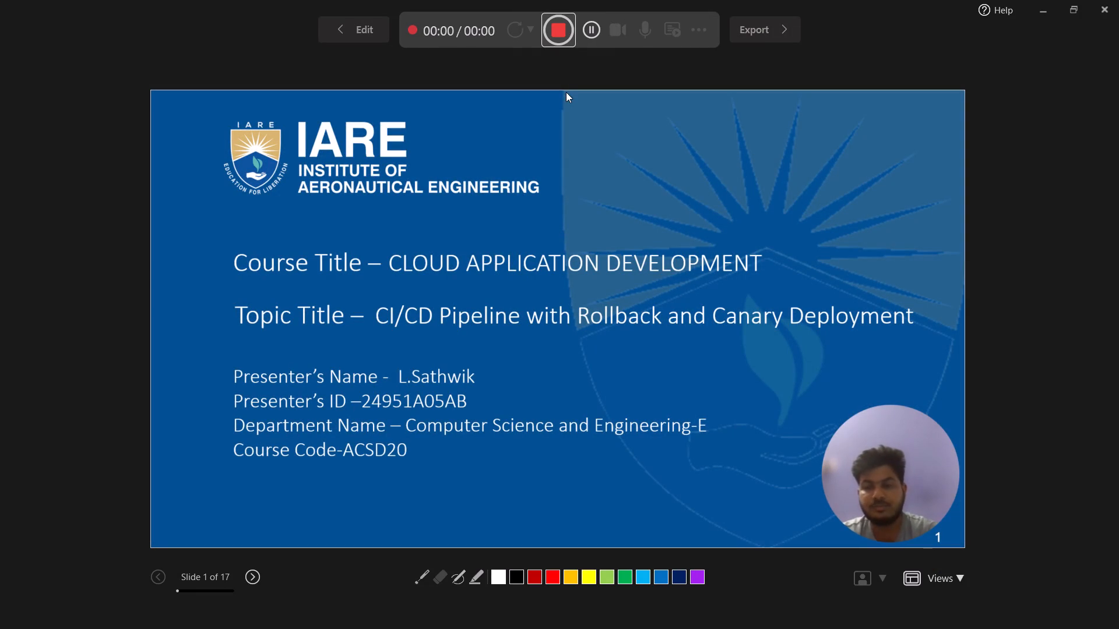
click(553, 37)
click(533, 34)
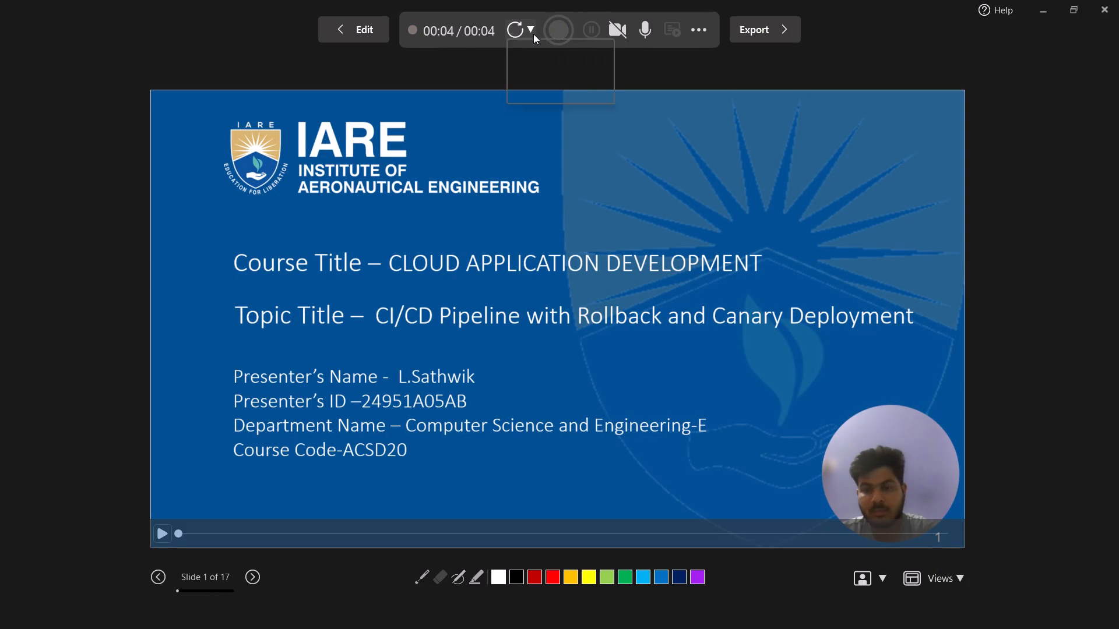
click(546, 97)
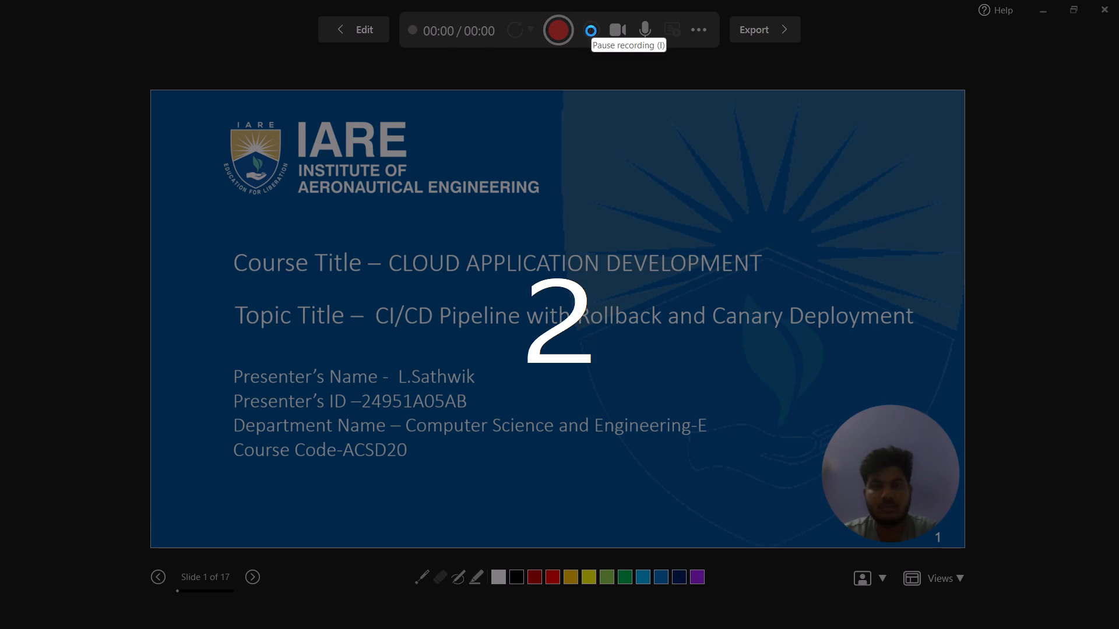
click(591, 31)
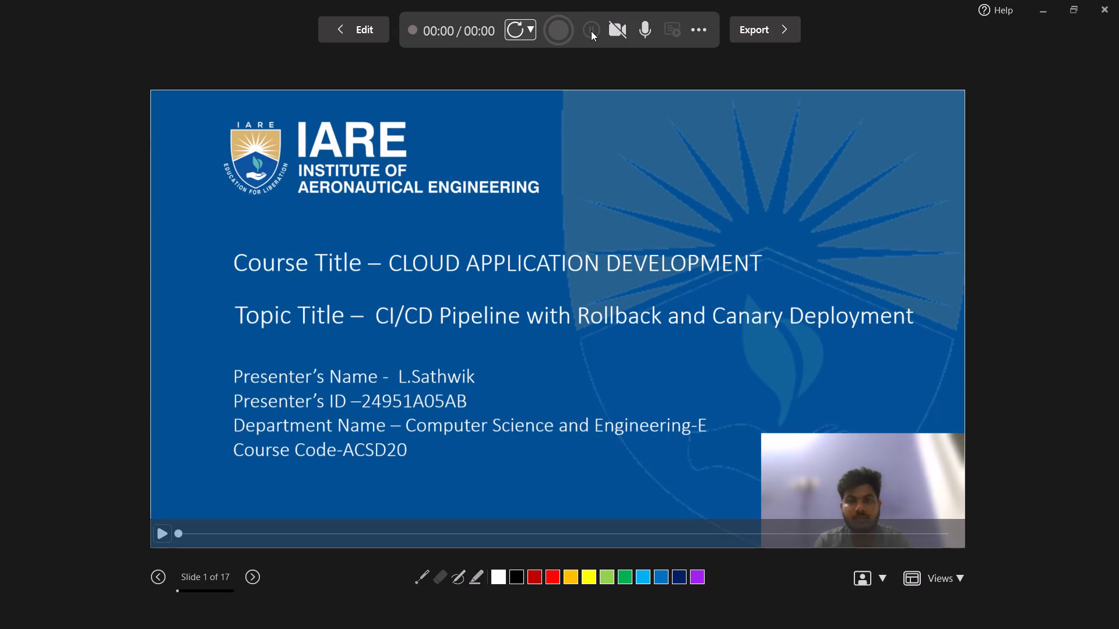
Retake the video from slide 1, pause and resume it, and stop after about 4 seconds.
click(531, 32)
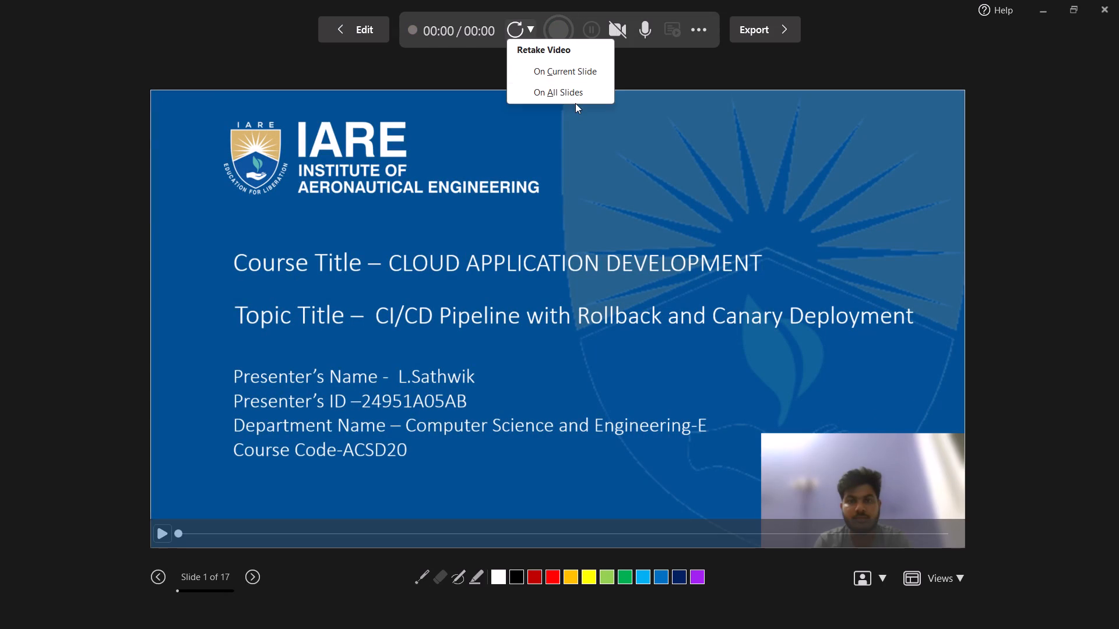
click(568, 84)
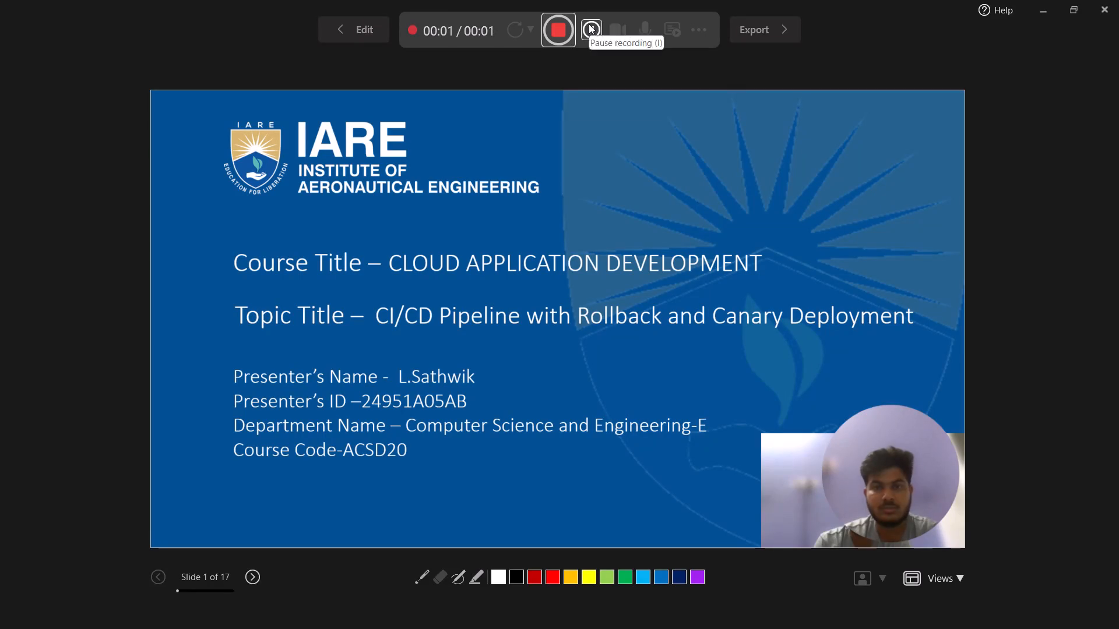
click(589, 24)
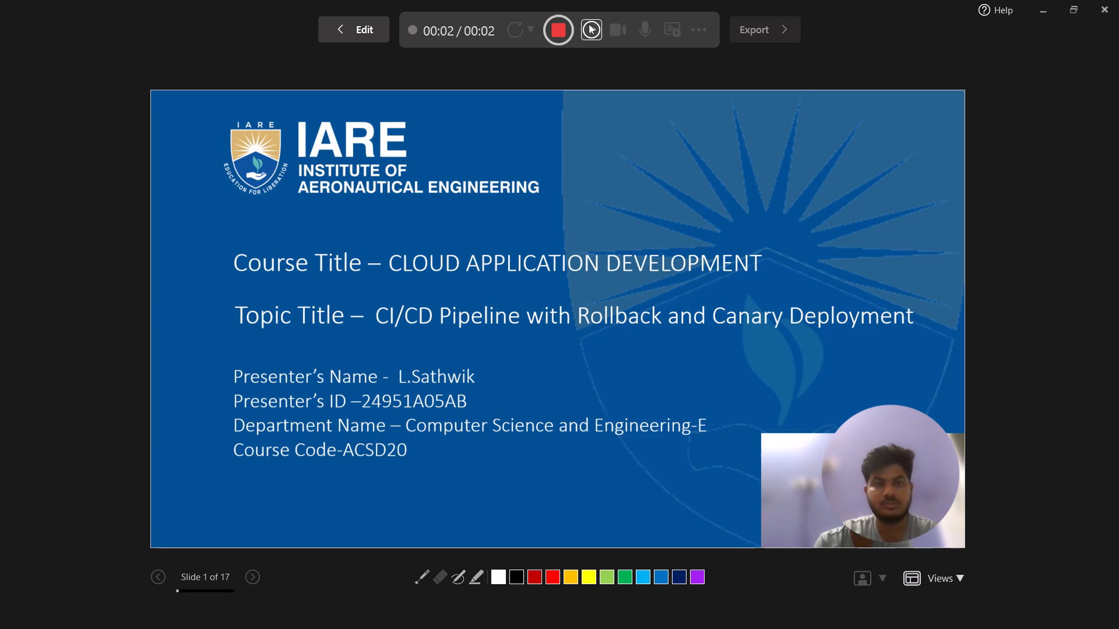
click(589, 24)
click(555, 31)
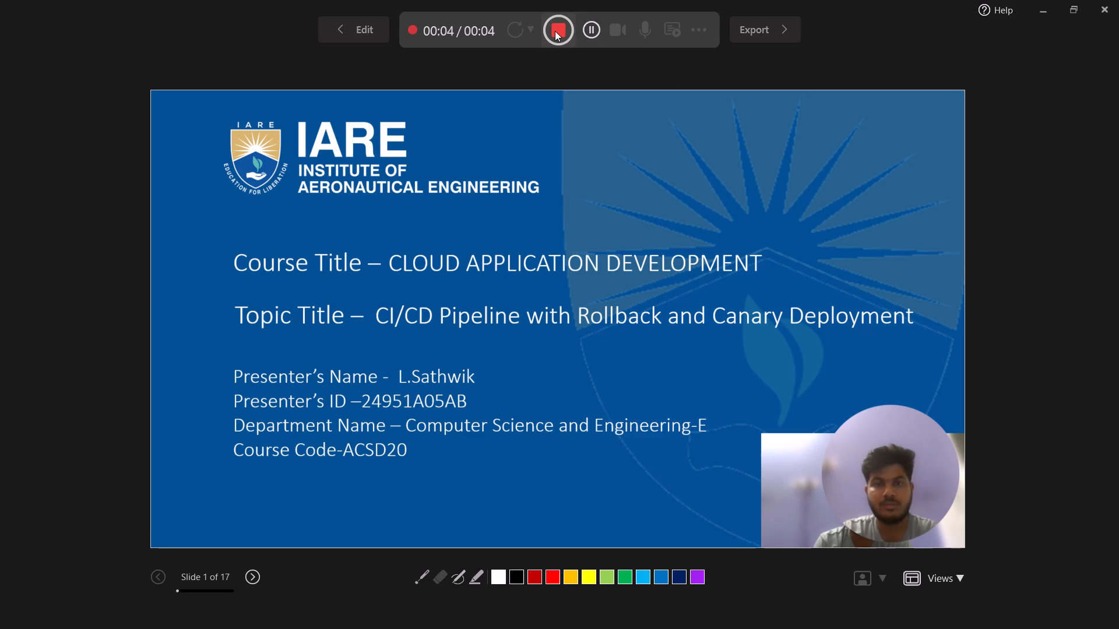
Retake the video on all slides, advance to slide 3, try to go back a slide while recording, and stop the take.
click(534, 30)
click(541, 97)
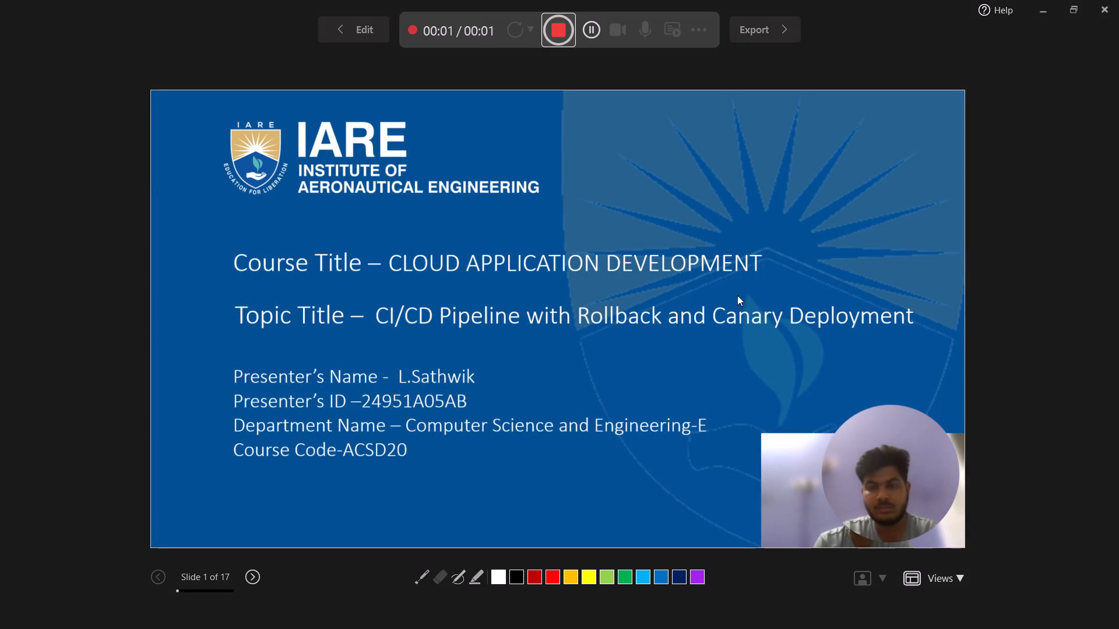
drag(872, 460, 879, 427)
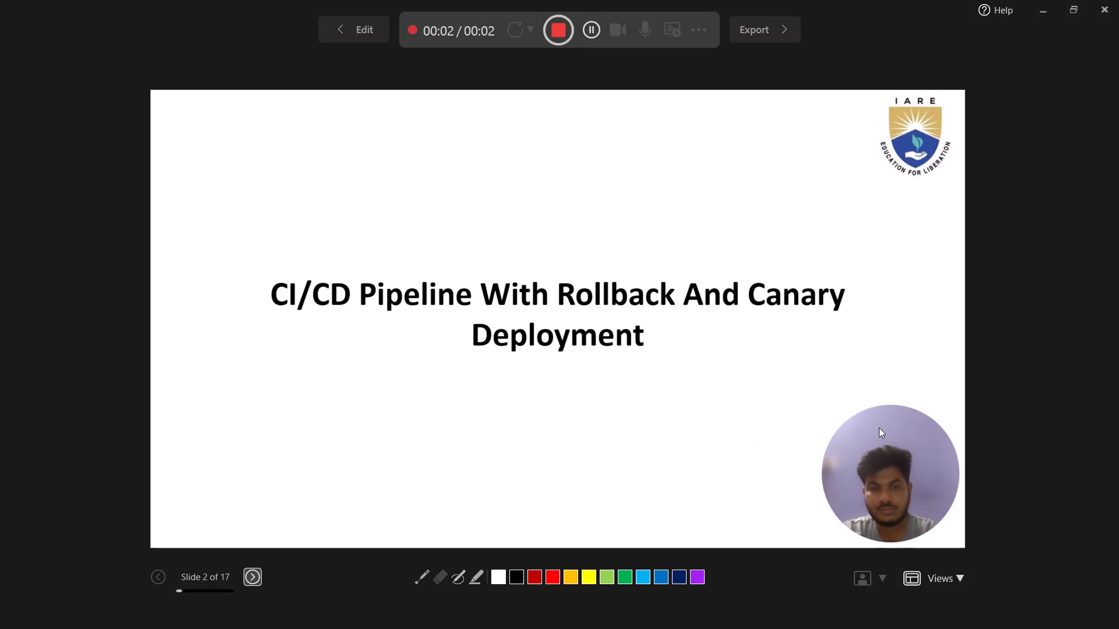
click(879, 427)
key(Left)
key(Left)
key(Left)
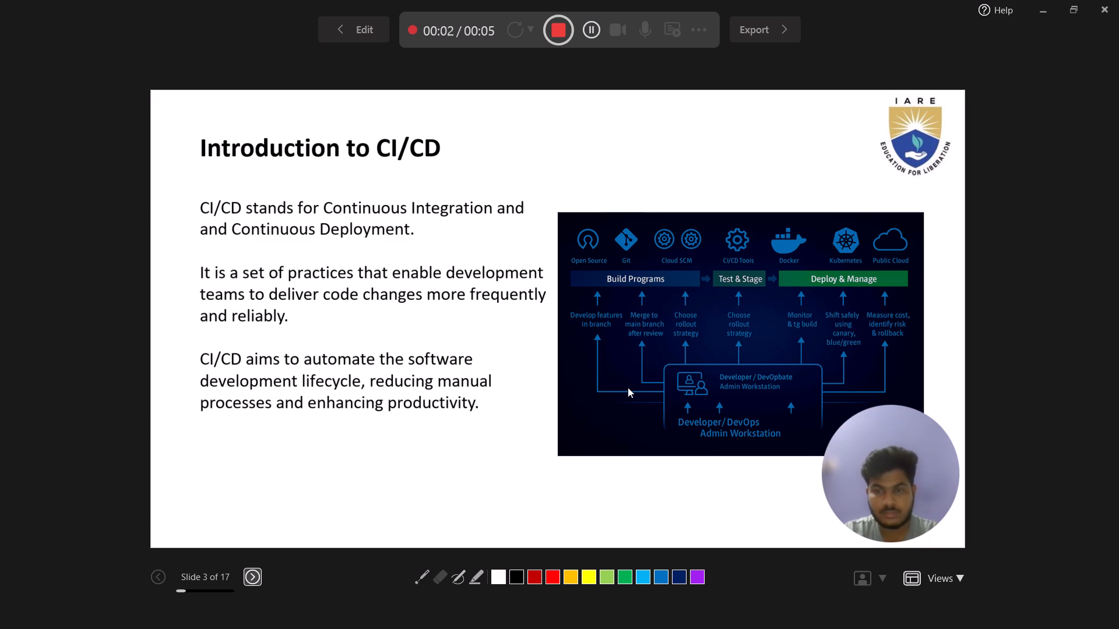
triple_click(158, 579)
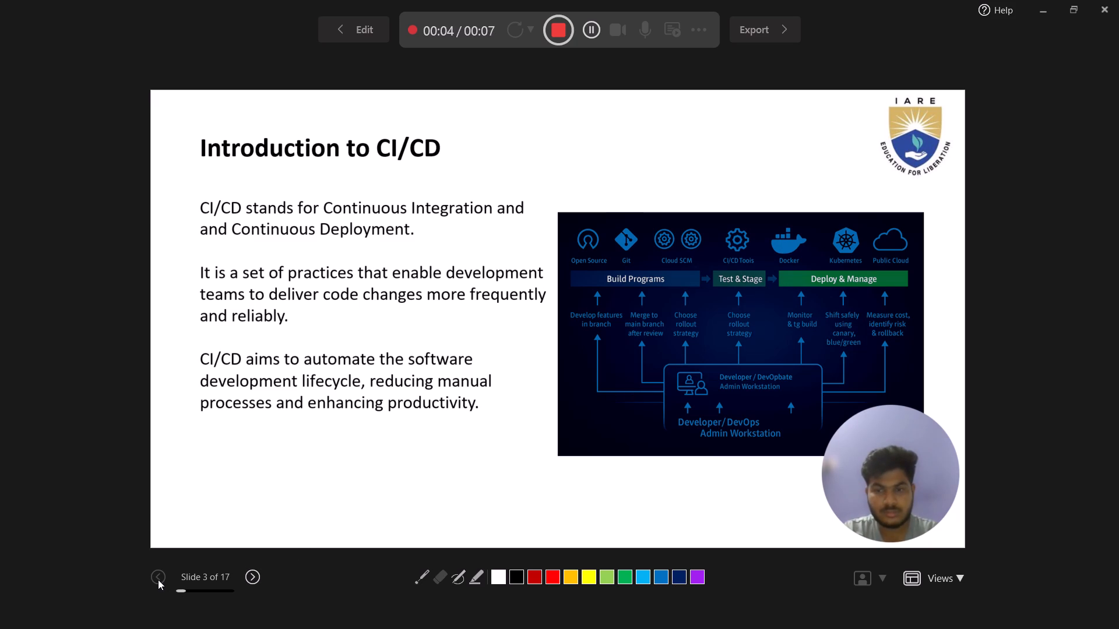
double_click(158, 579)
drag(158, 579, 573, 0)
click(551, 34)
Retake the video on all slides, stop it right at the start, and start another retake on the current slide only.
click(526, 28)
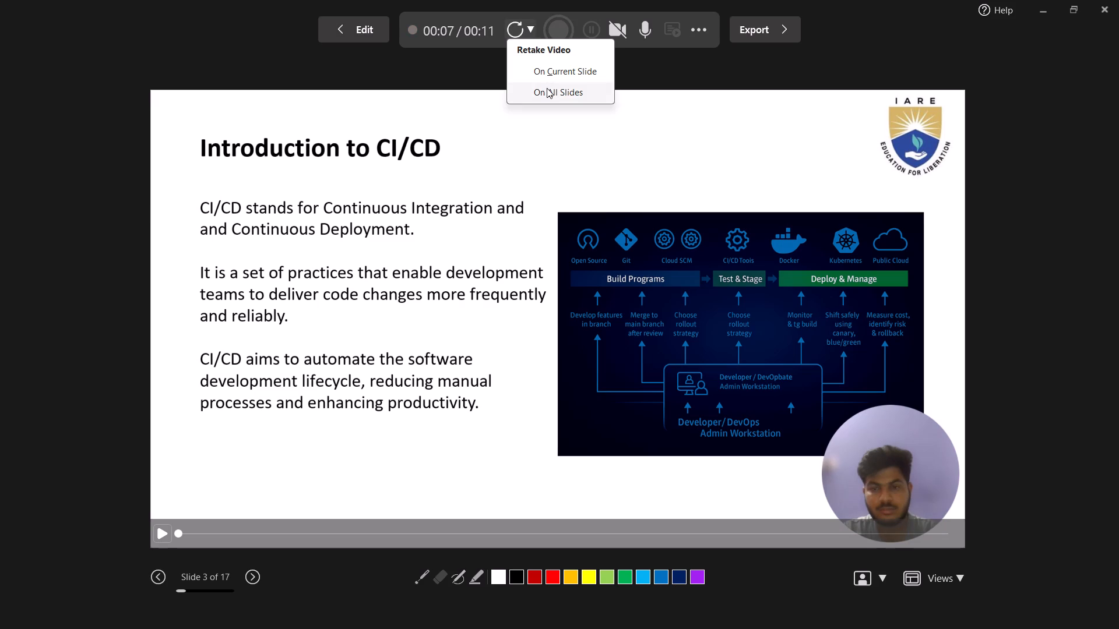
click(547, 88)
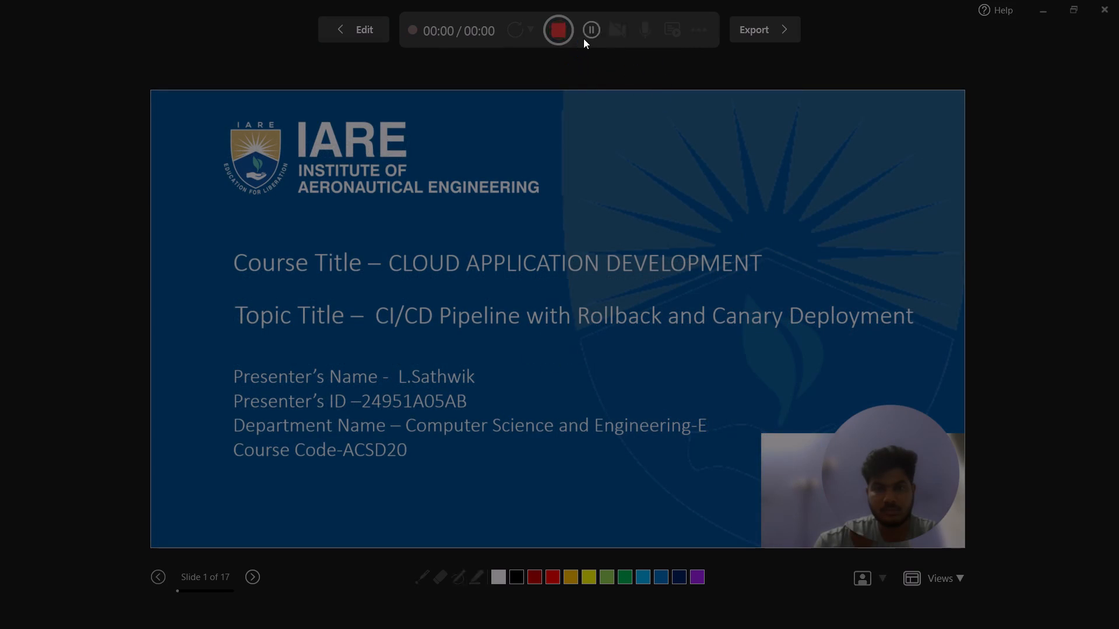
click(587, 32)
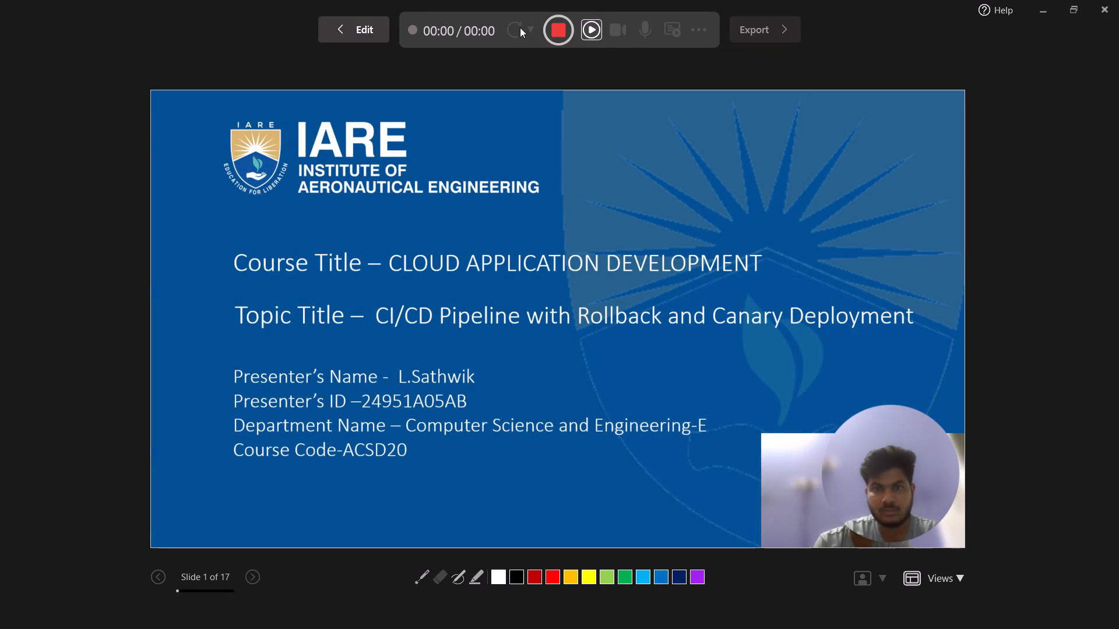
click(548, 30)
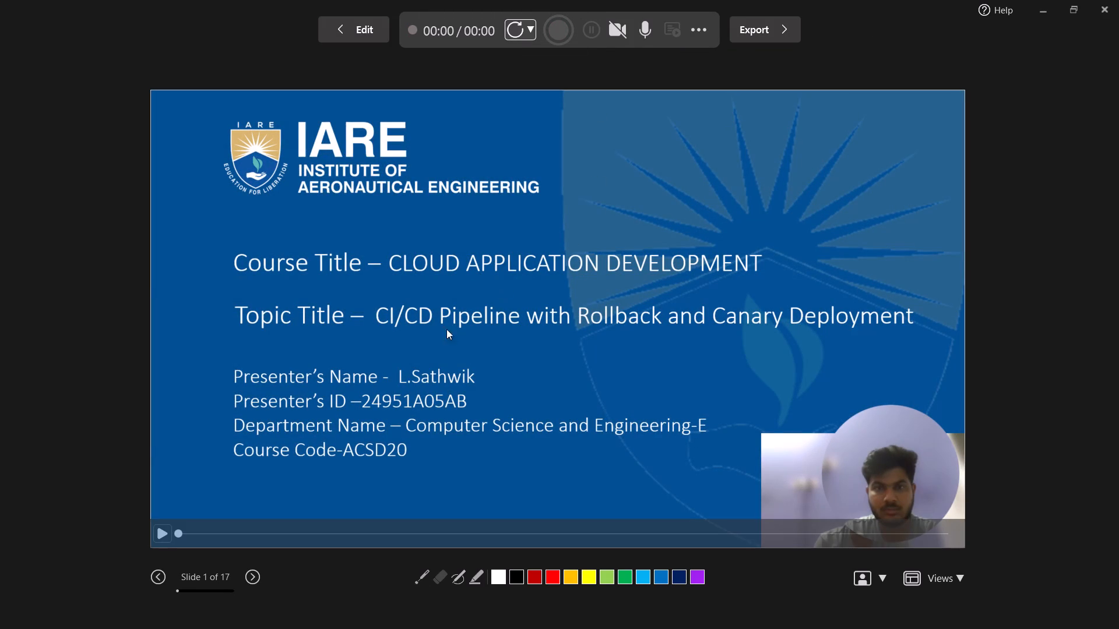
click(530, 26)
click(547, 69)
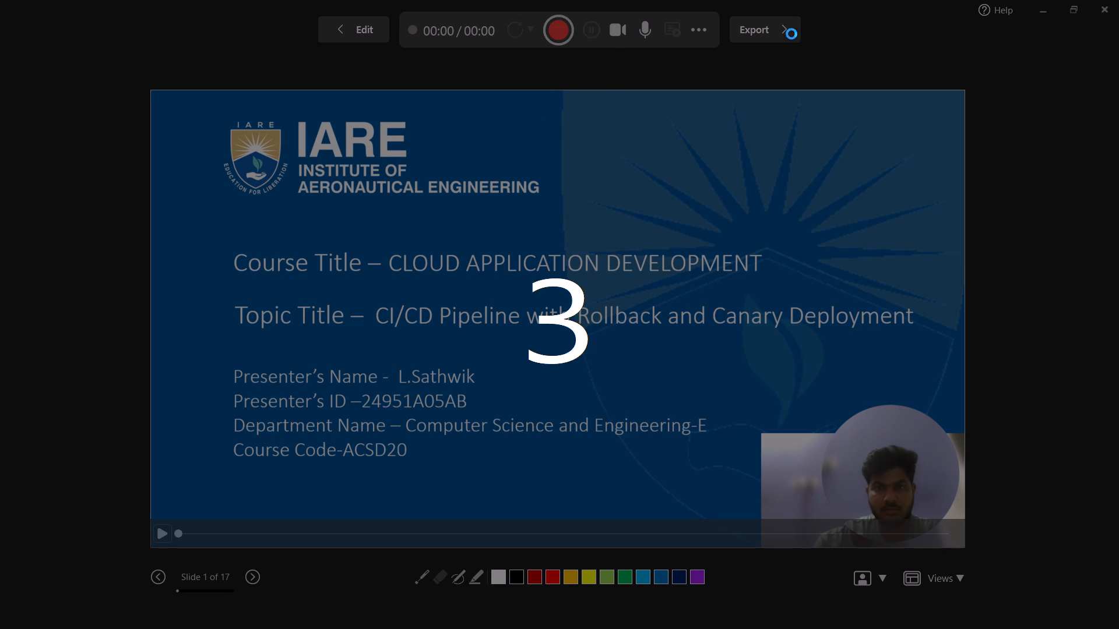
Abandon the running take and close the recording window to return to slide editing.
click(1110, 7)
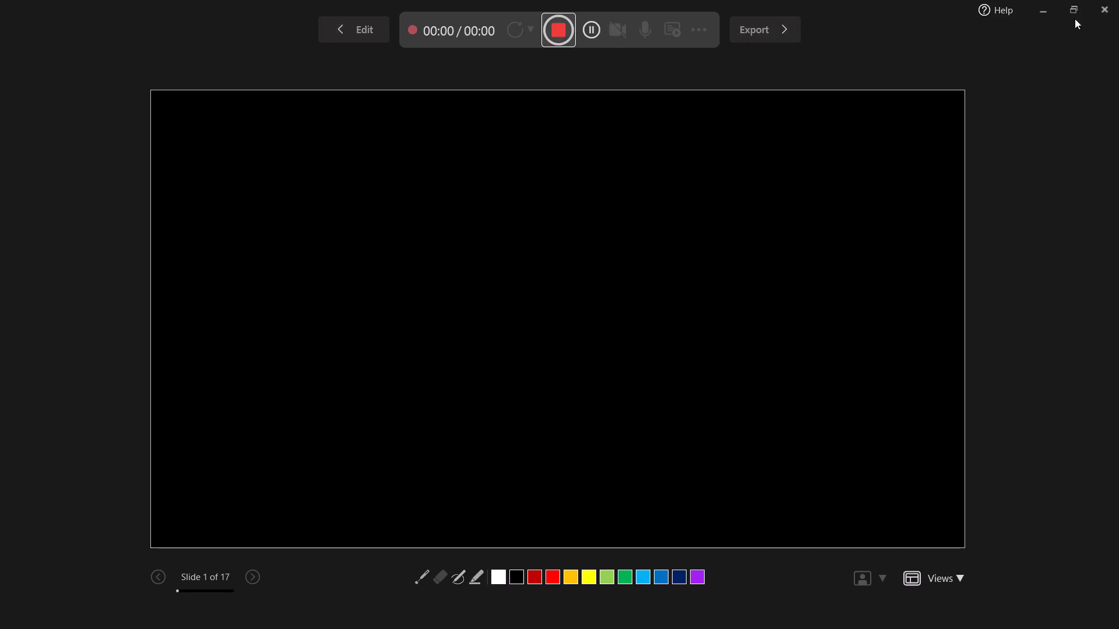
click(1102, 15)
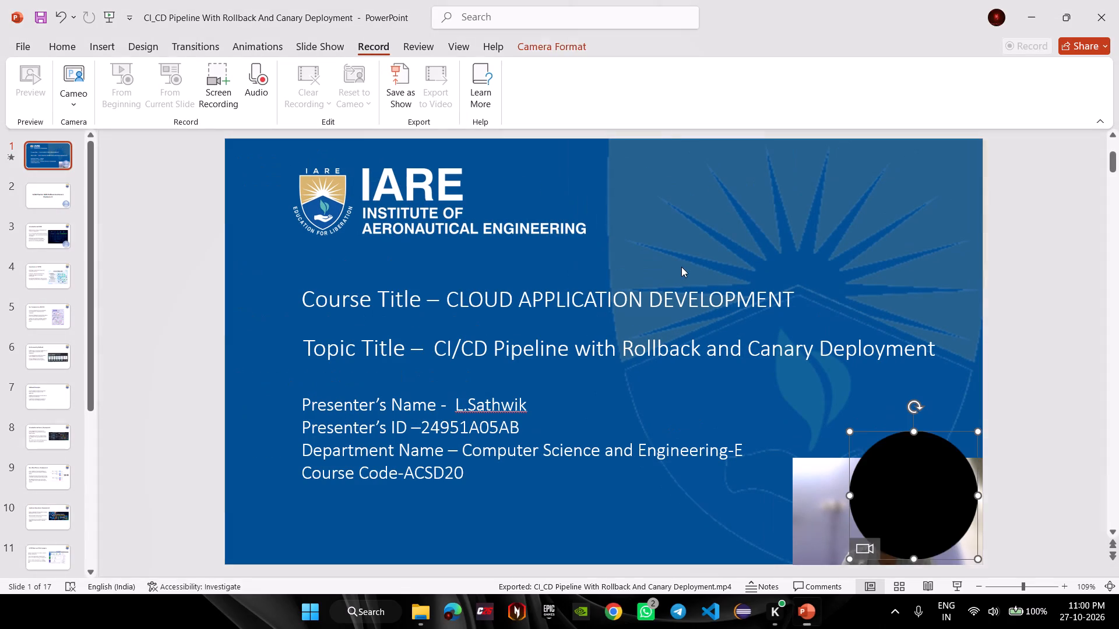
Delete the round and the rectangular camera recordings from the title slide.
click(873, 480)
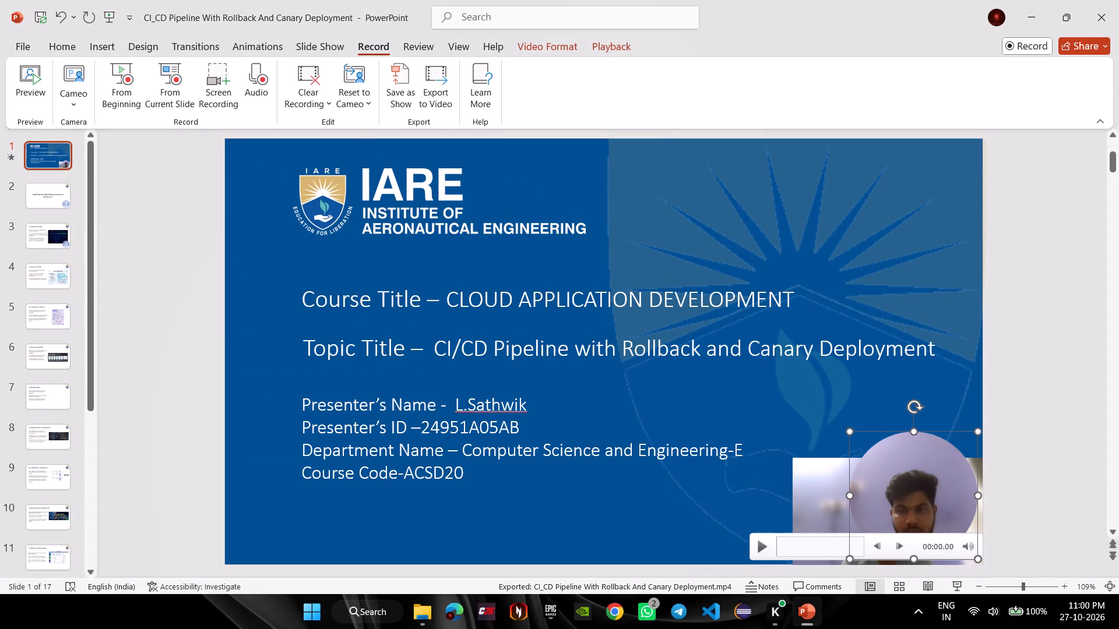
key(Delete)
click(855, 534)
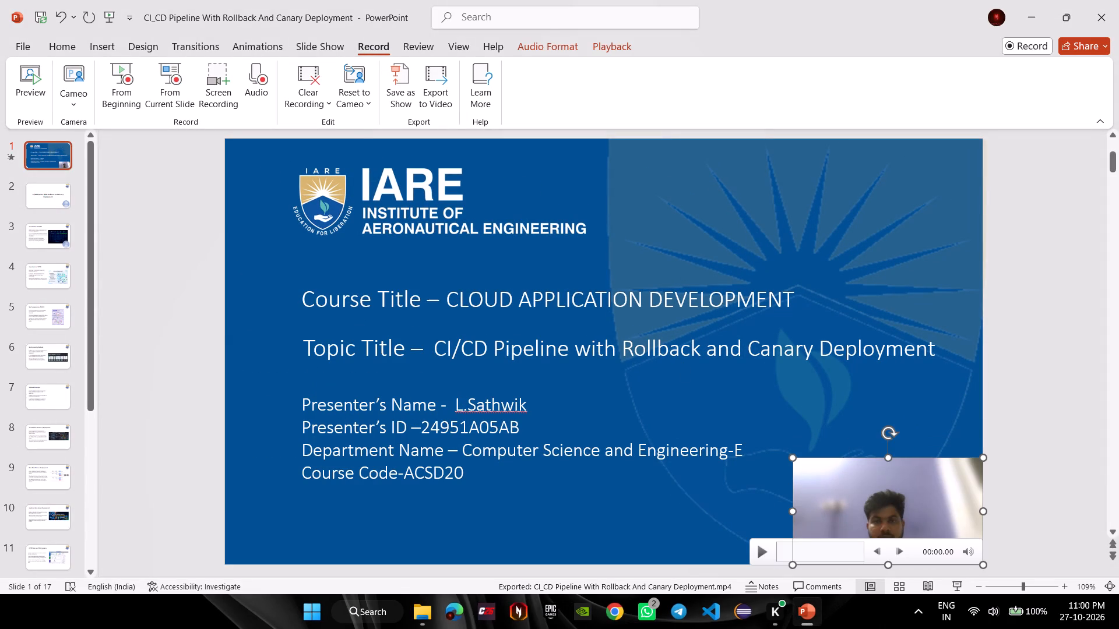
key(Delete)
Delete the cameo placeholders from slide 2 and from the "Introduction to CI/CD" slide.
key(Down)
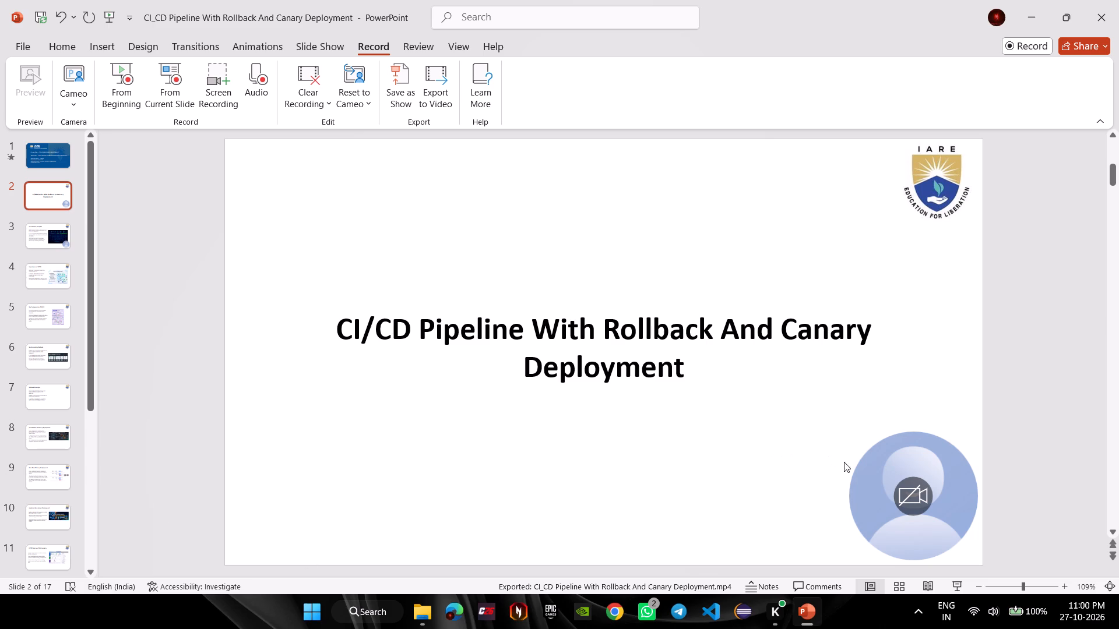
click(901, 466)
key(Delete)
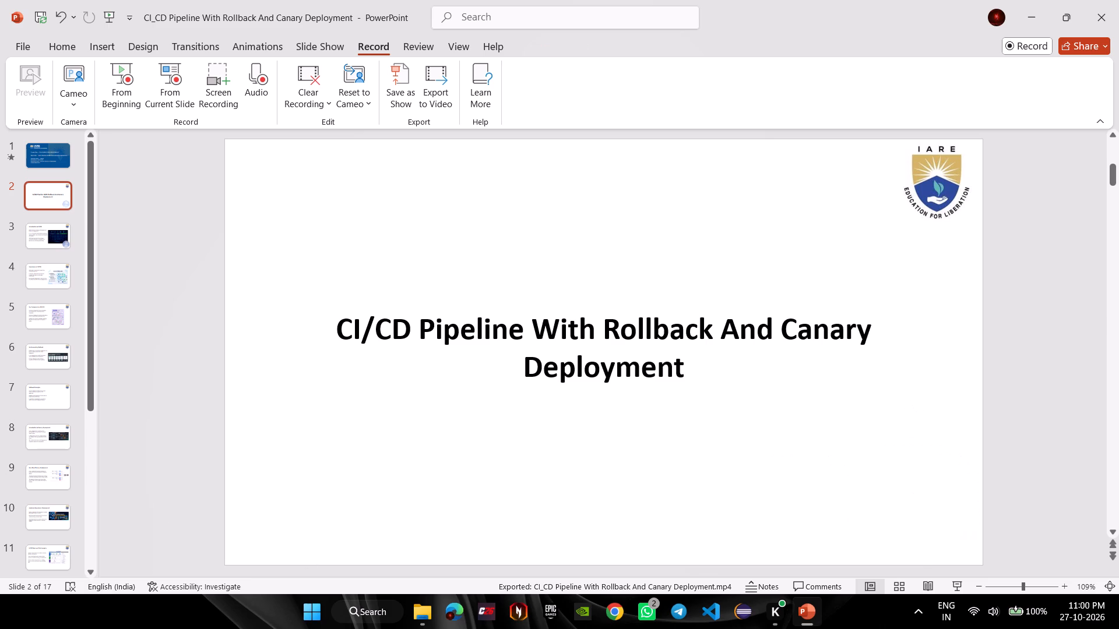
key(Down)
key(Down)
key(Up)
double_click(901, 466)
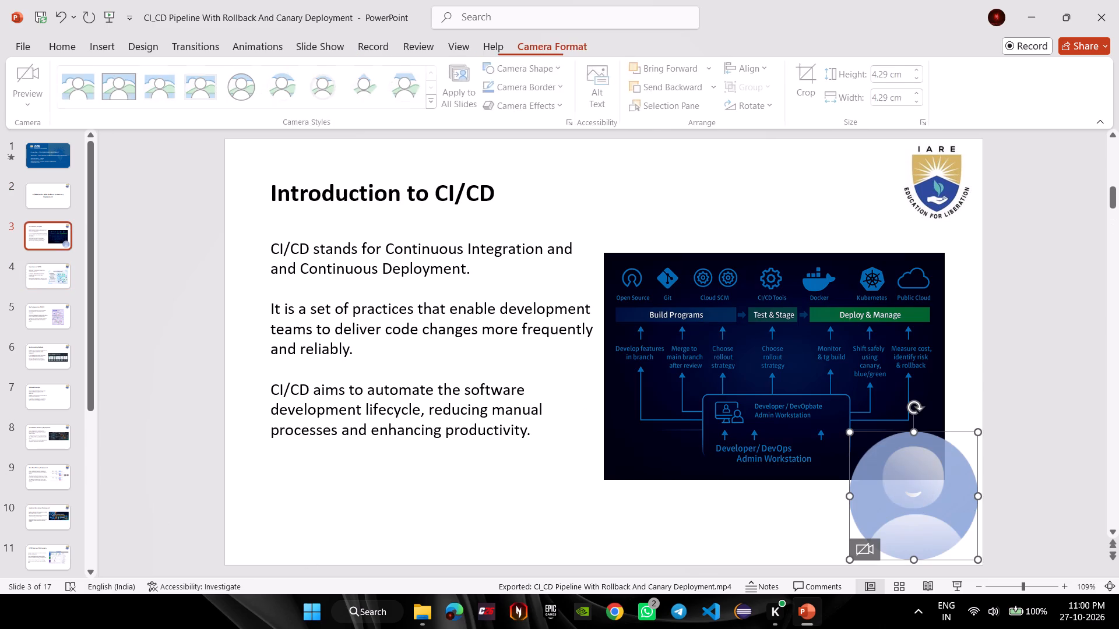
key(Delete)
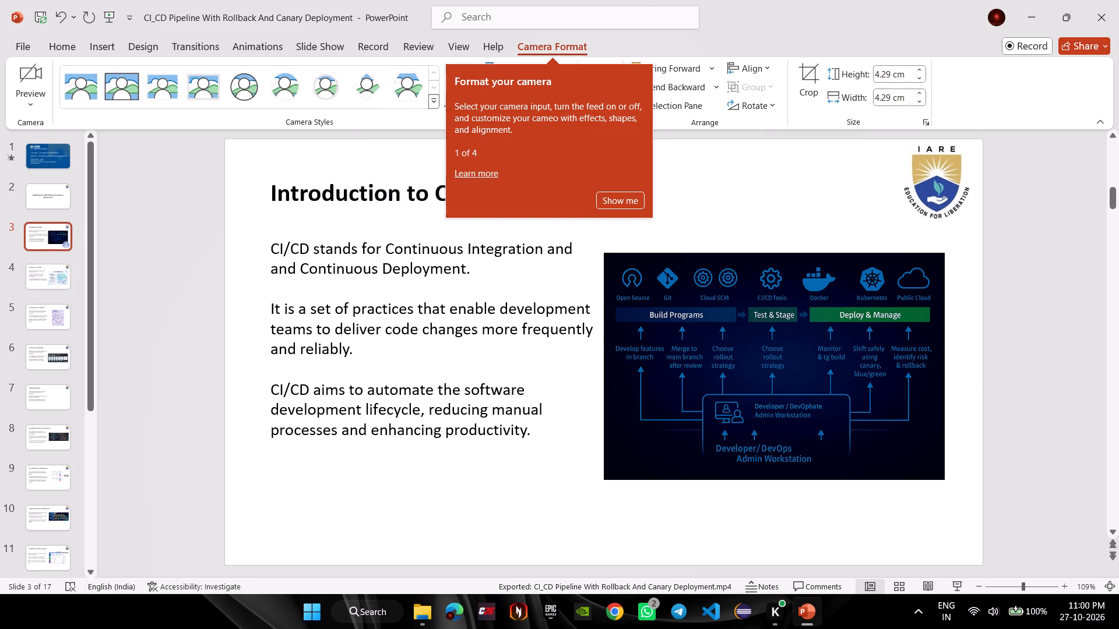
Look through the slides from "Introduction to CI/CD" onward for leftover cameo placeholders and return to the title slide.
key(Down)
key(Down)
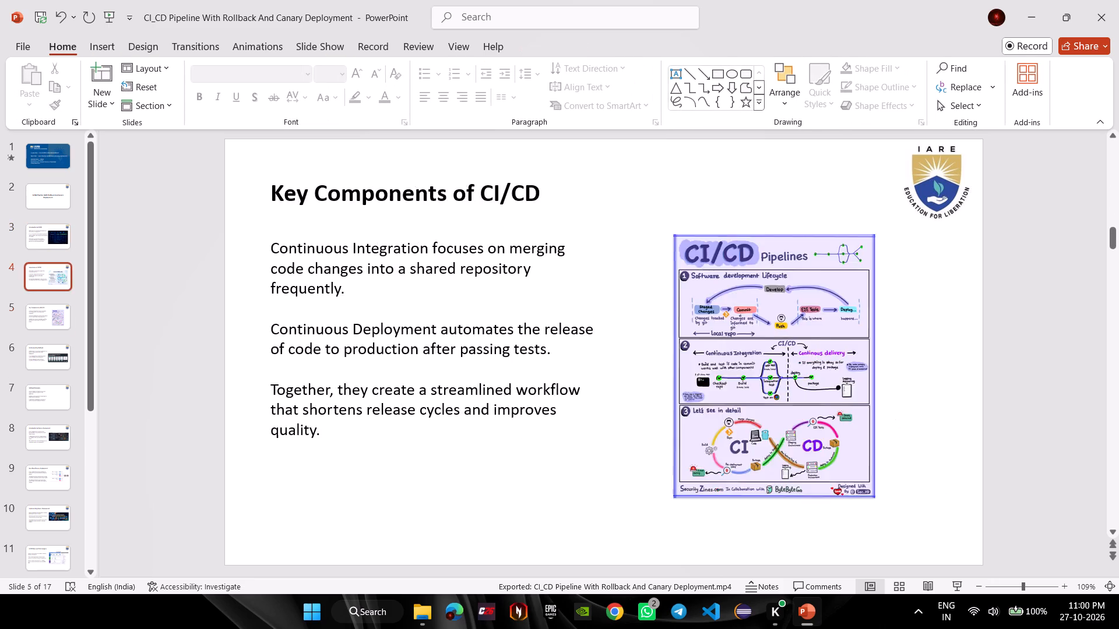
key(Down)
key(Down)
key(Up)
key(Up)
key(Up)
key(Up)
key(Up)
key(Up)
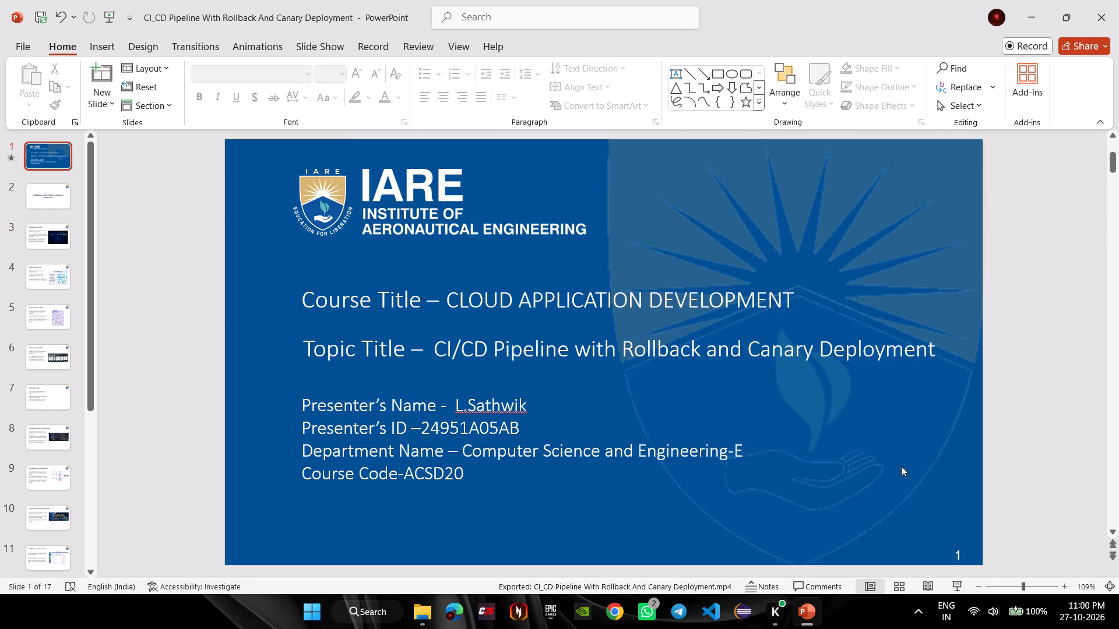
Open the recording window from the title slide.
key(Return)
click(1012, 41)
key(bracketright)
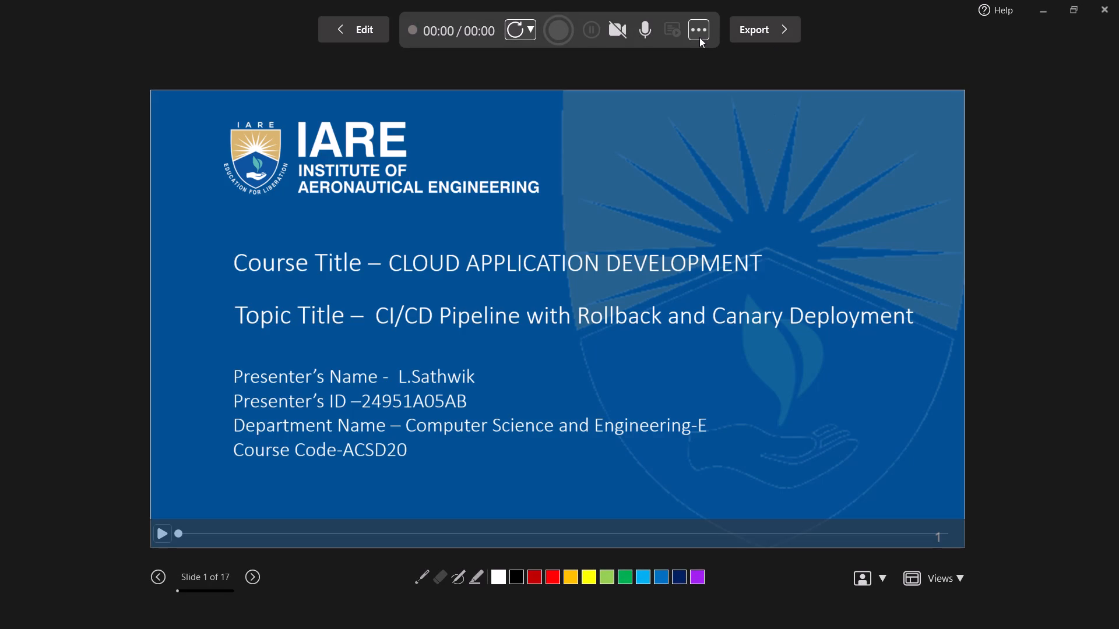
Check the recording options and the camera background choices, and view the camera feed on the opening slides, returning to slide 1.
click(699, 37)
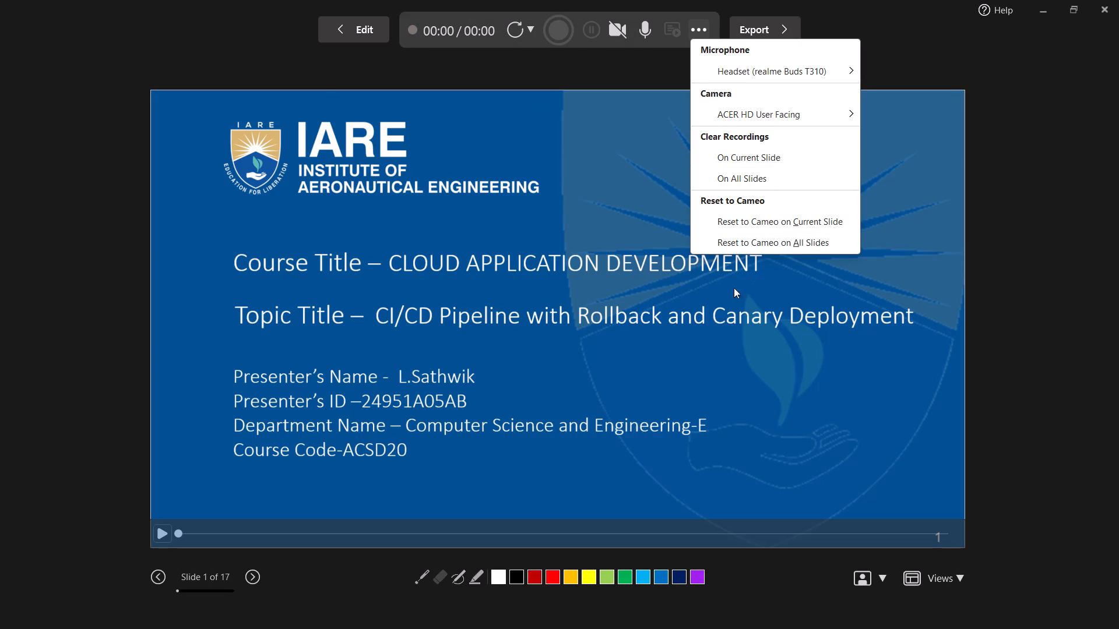
click(169, 536)
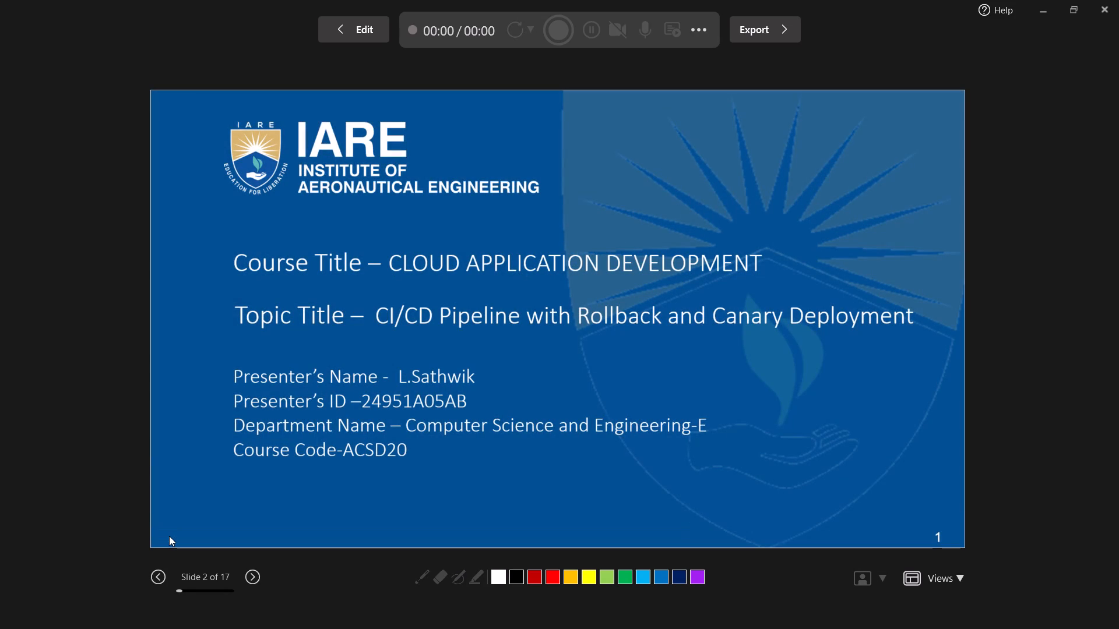
key(Right)
key(Right)
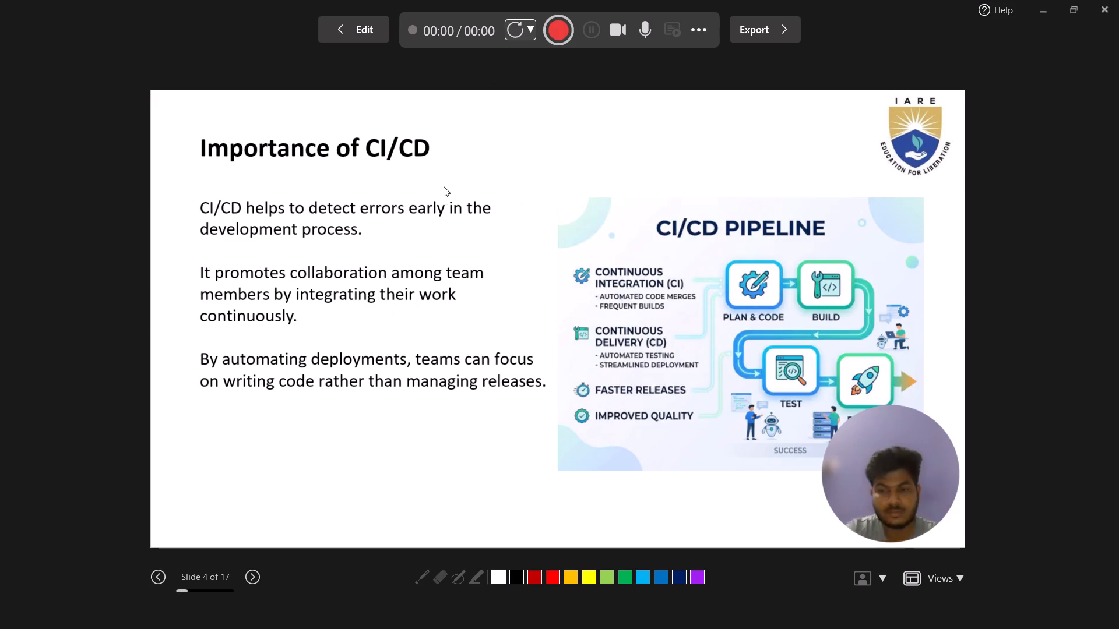
click(882, 578)
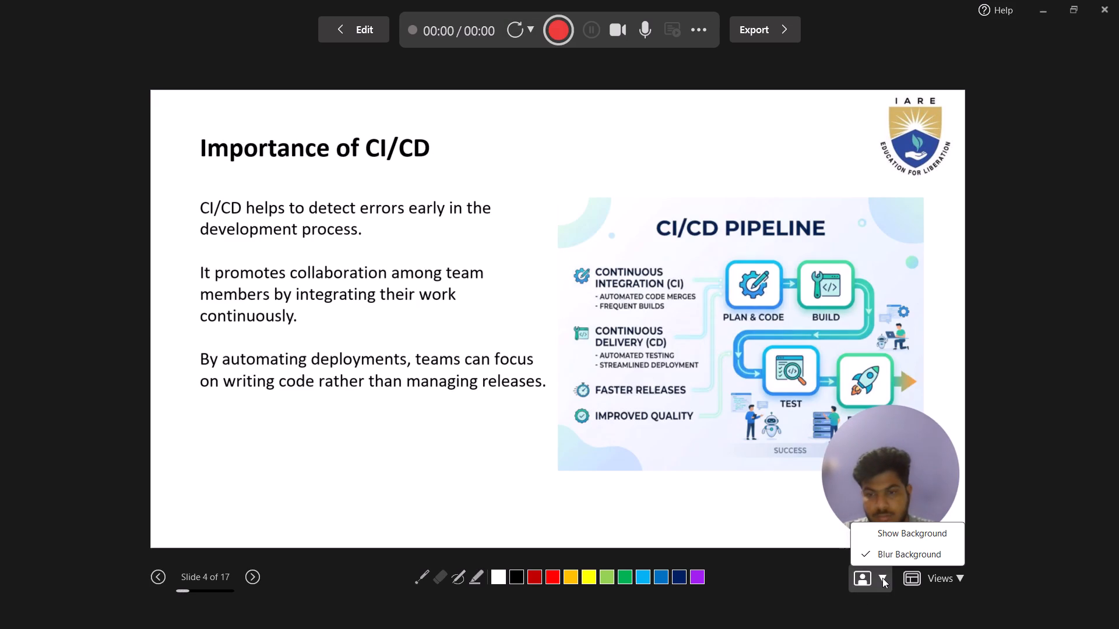
click(907, 458)
key(Left)
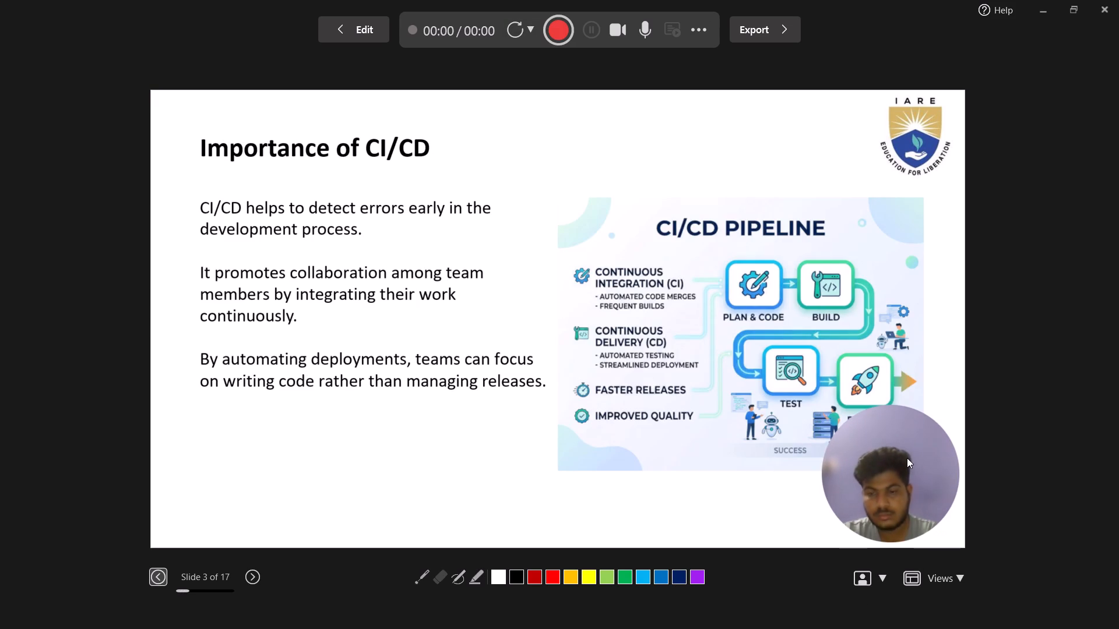
key(Left)
key(Left)
key(Left)
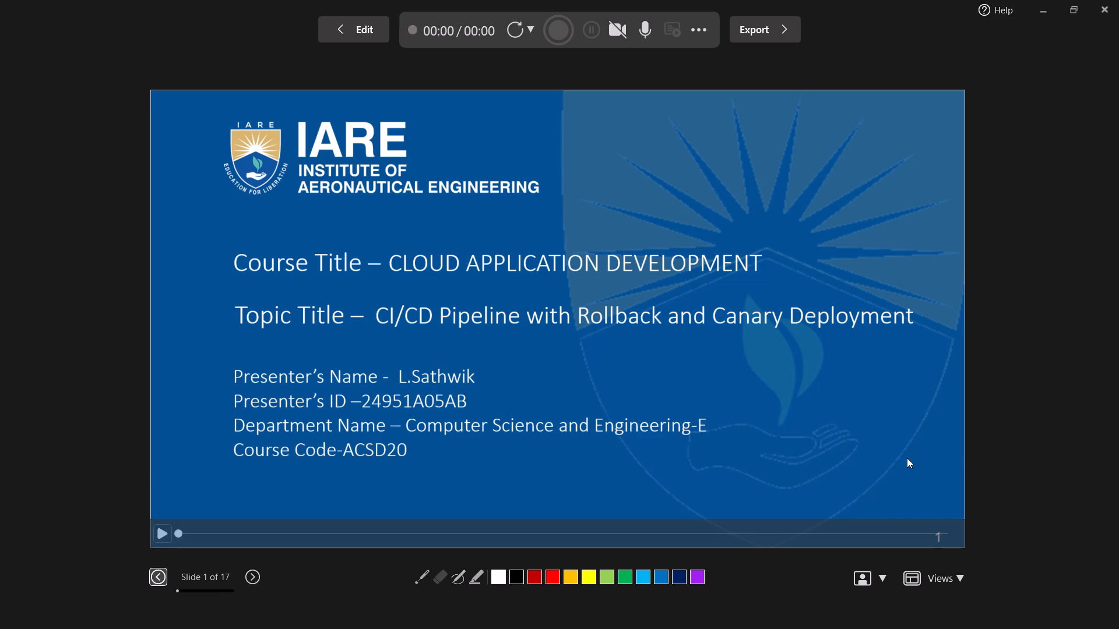
Retake the video on all slides, recording from the title slide through "Importance of CI/CD", and pause the take there.
click(539, 21)
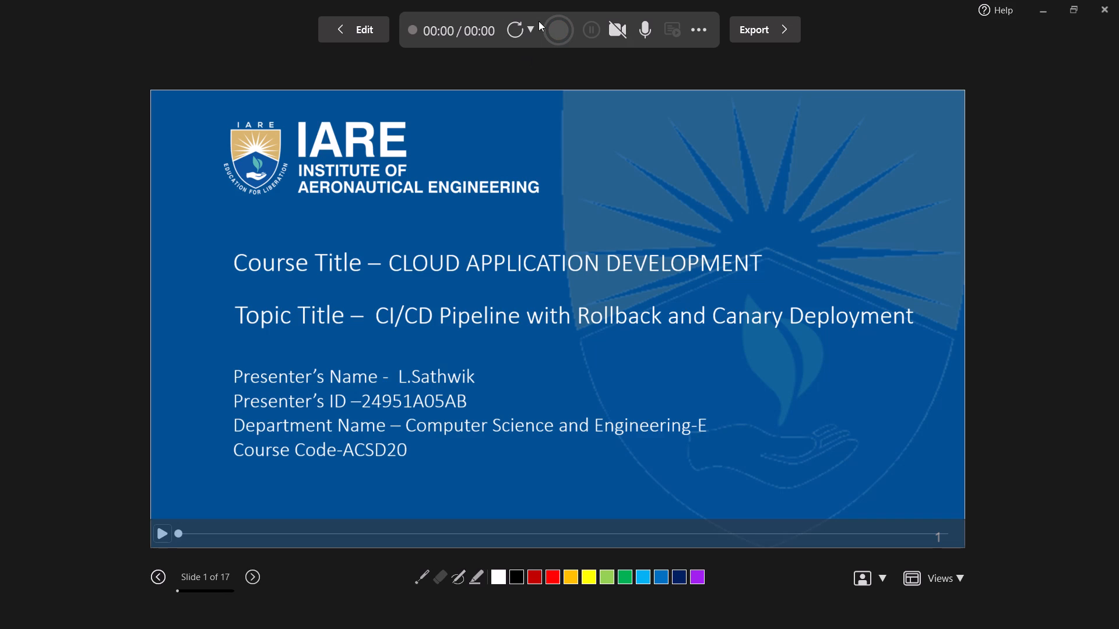
click(541, 16)
click(534, 24)
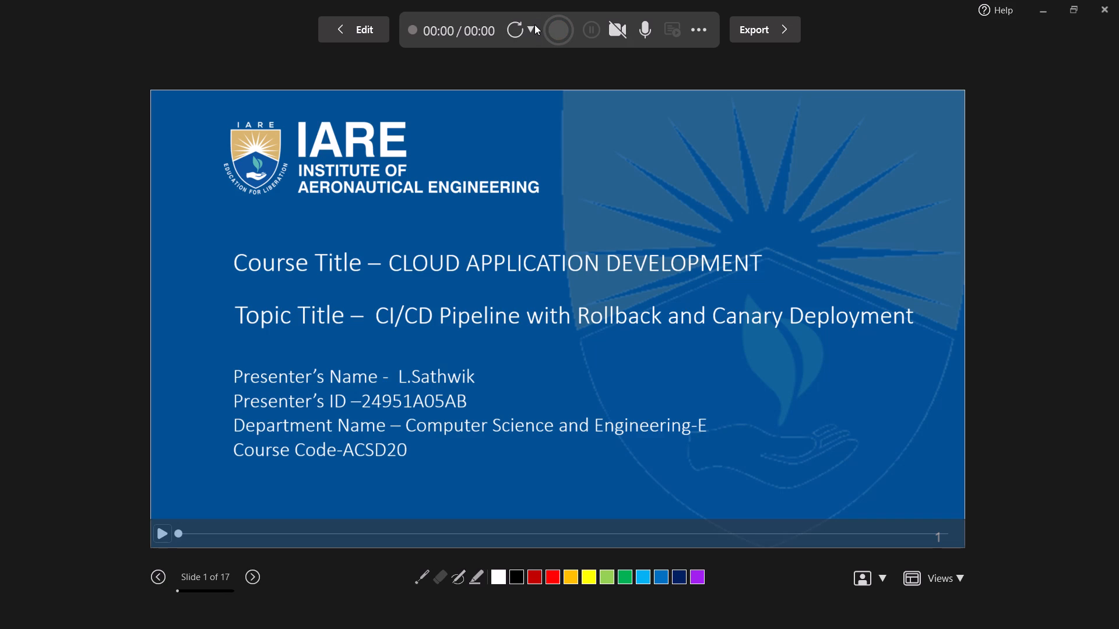
click(529, 31)
click(529, 31)
click(529, 31)
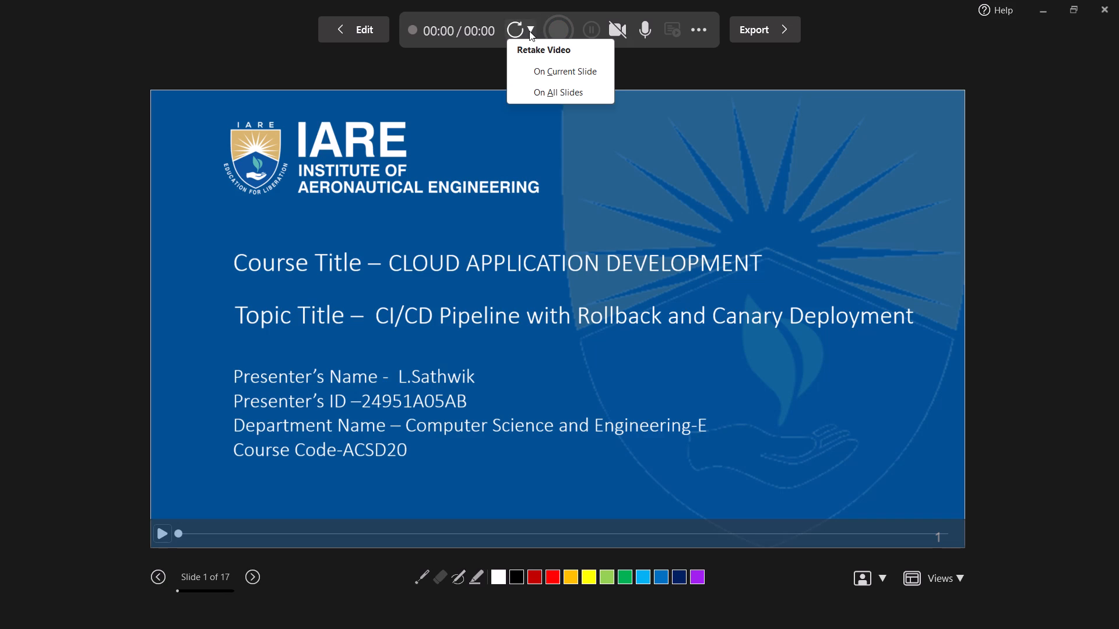
click(543, 94)
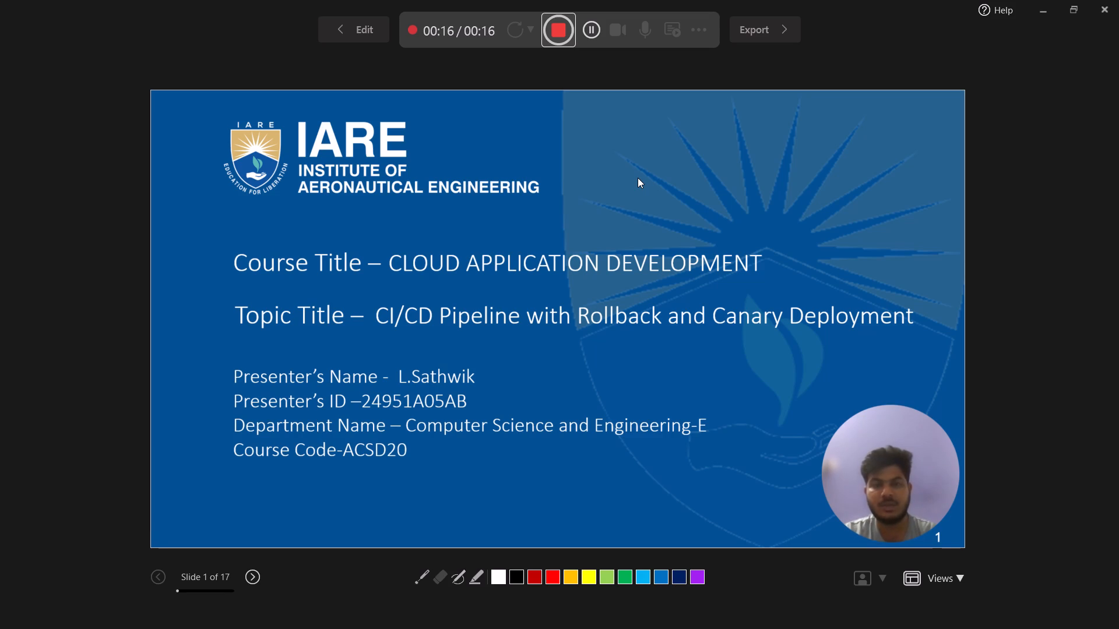
key(Right)
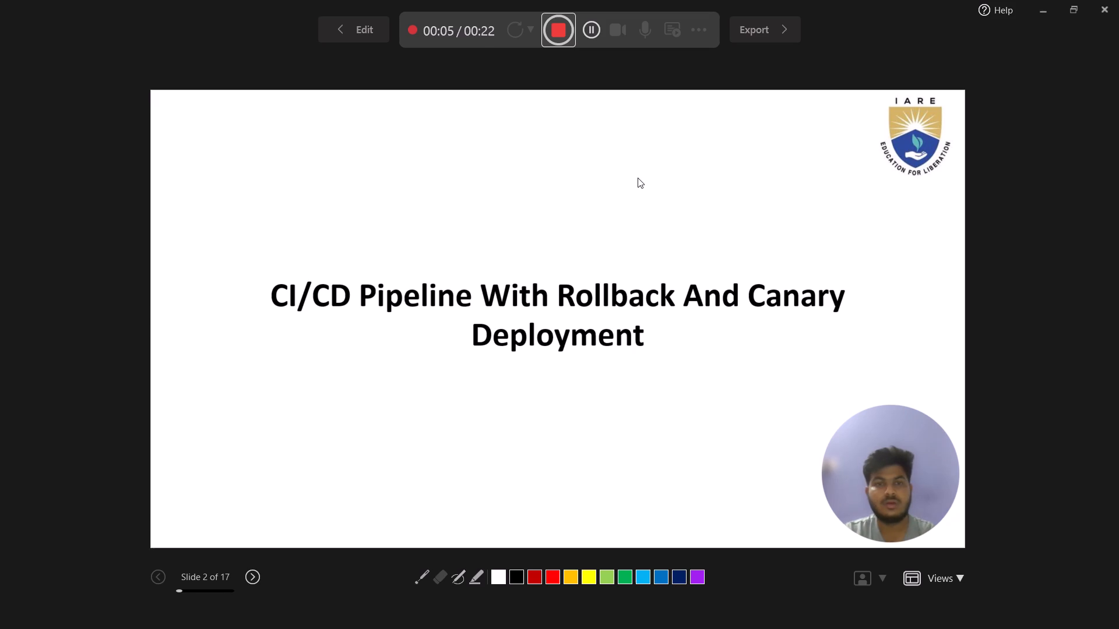
key(Right)
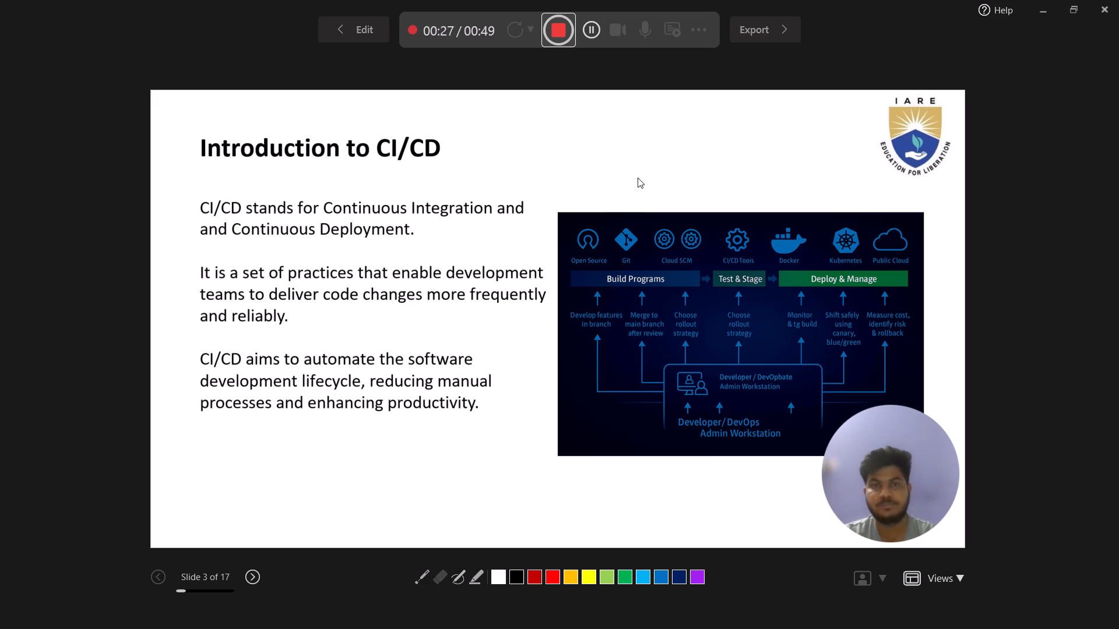
key(Right)
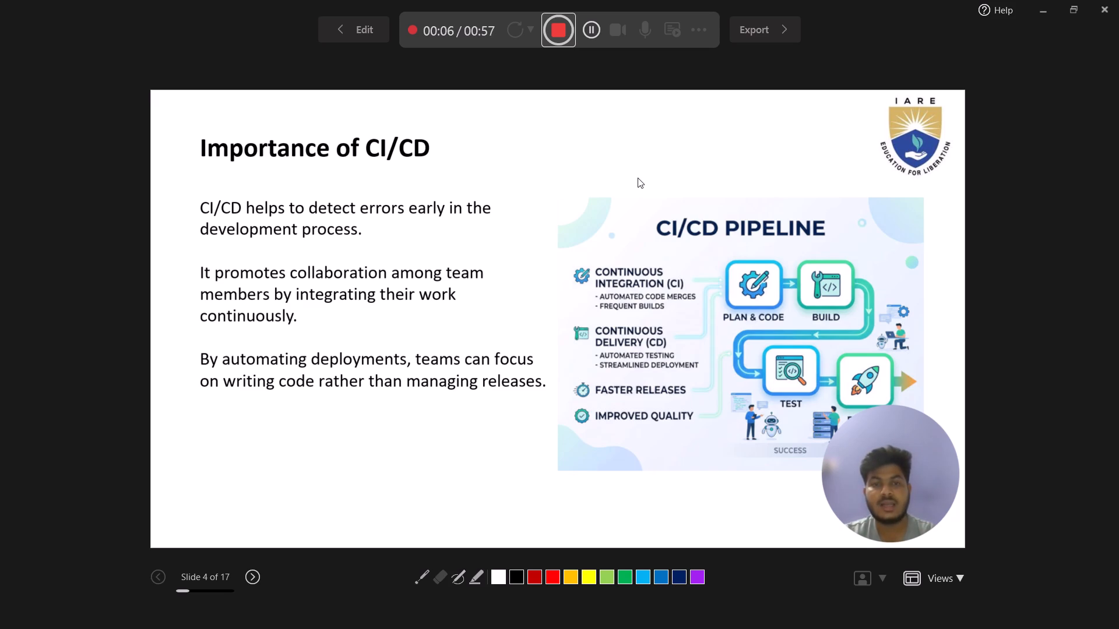
click(590, 17)
click(586, 31)
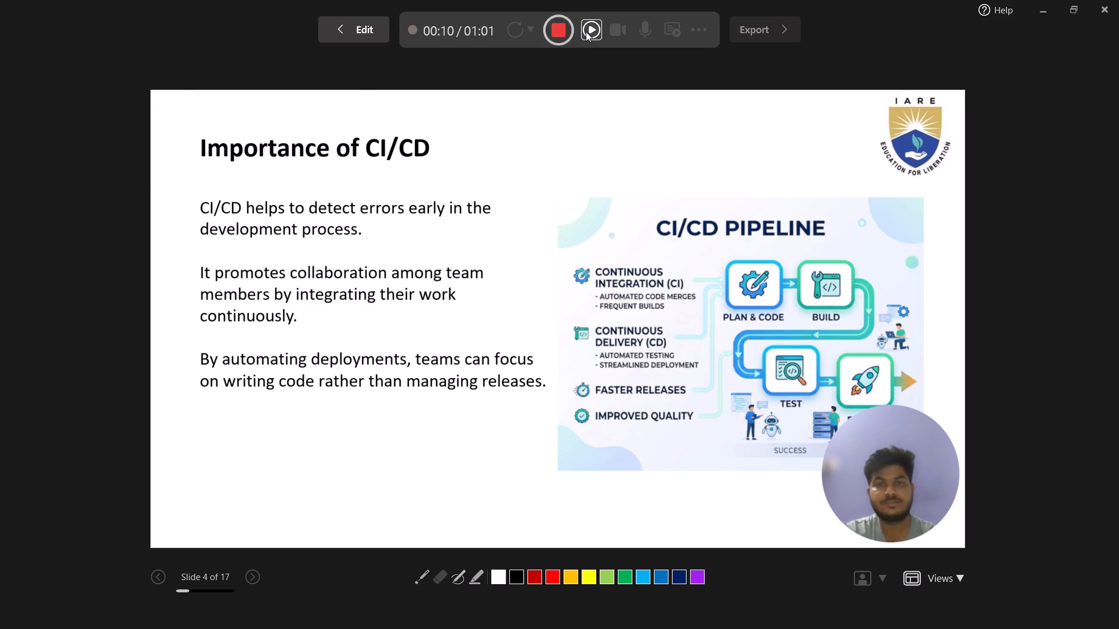
Switch to Chrome, sign in to the samvidha.iare.ac.in student portal, and open its AAT-II upload page.
click(608, 617)
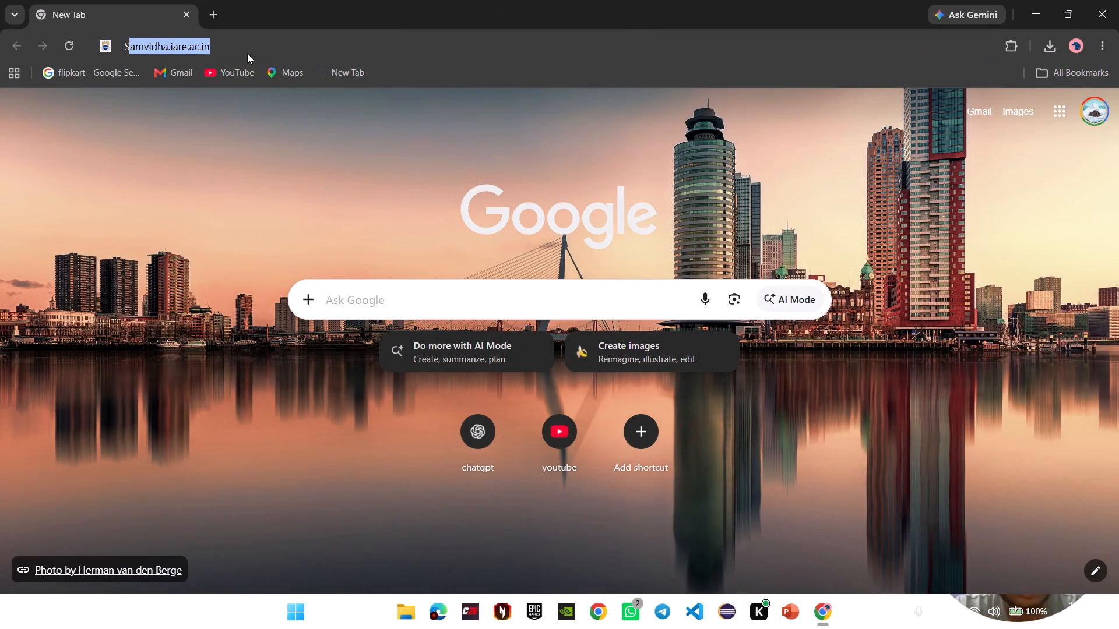
key(Return)
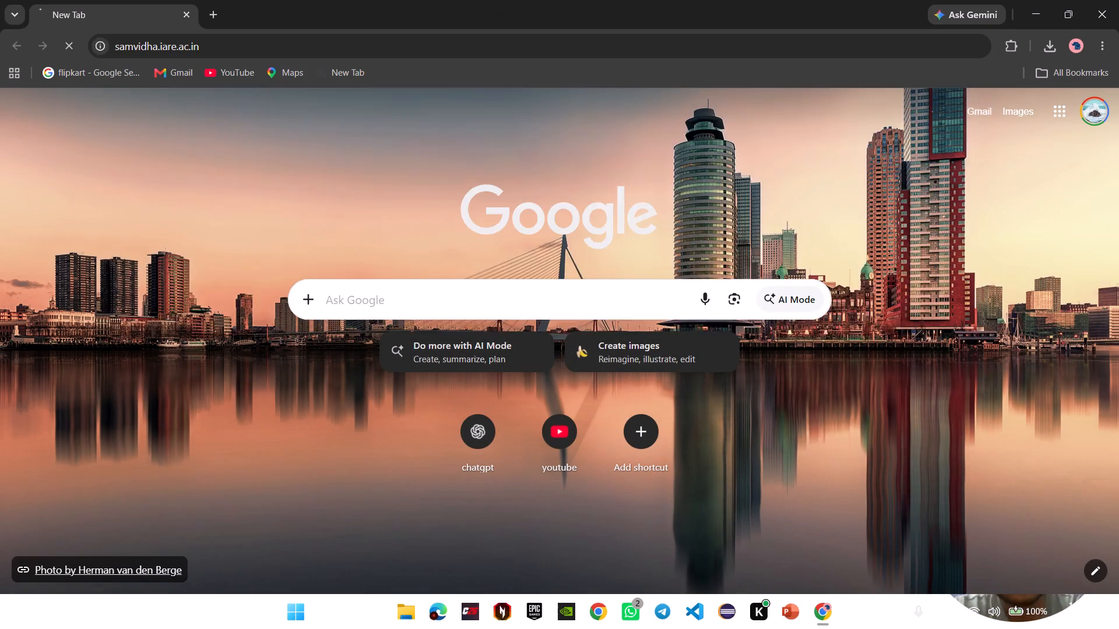
click(413, 408)
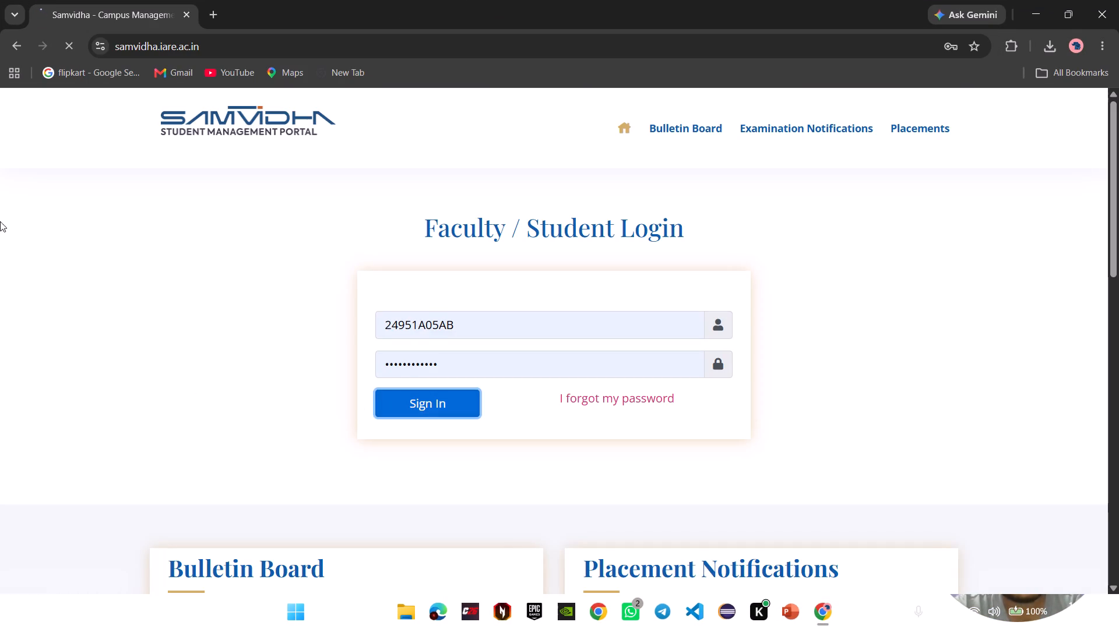
scroll(66, 398, down, 7)
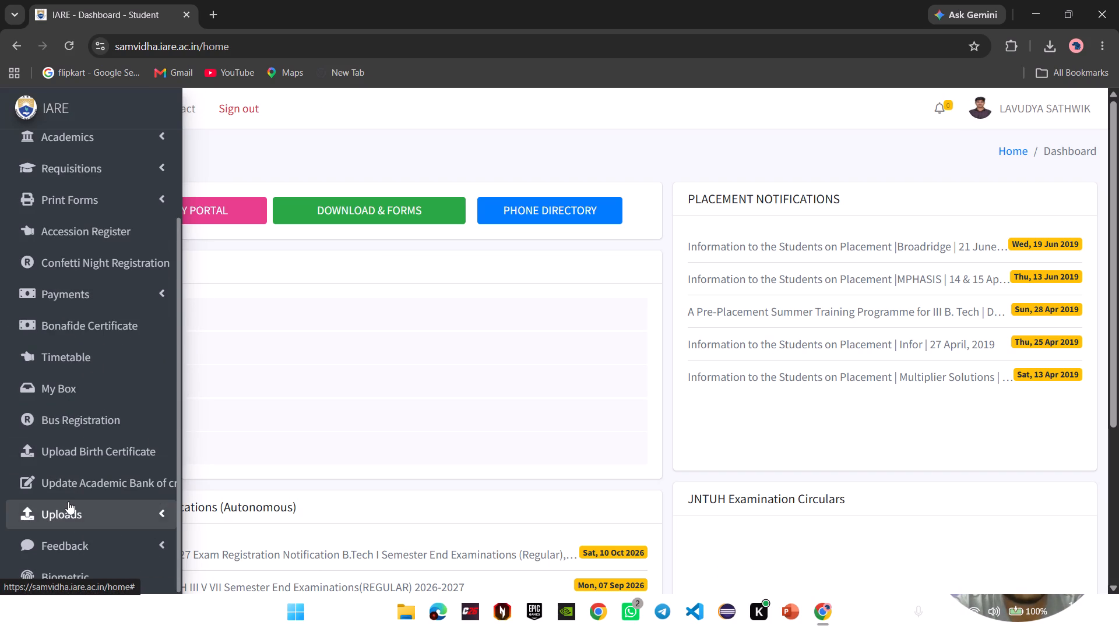
click(68, 501)
scroll(68, 501, down, 4)
click(78, 453)
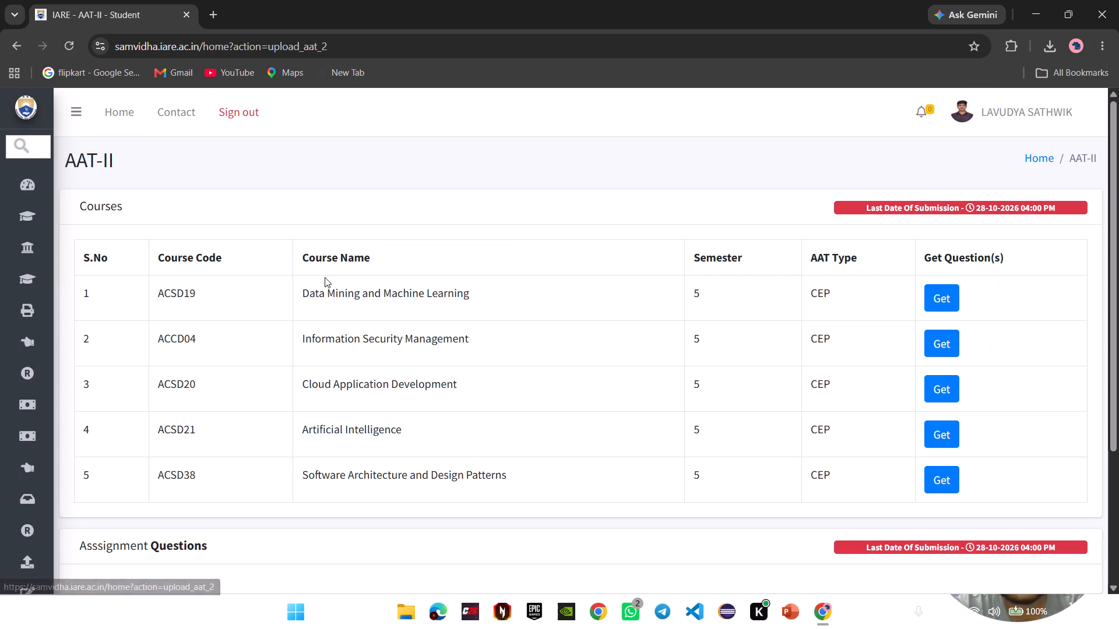
Look up the assigned questions for Data Mining and Machine Learning and for Cloud Application Development, and close the browser.
click(931, 306)
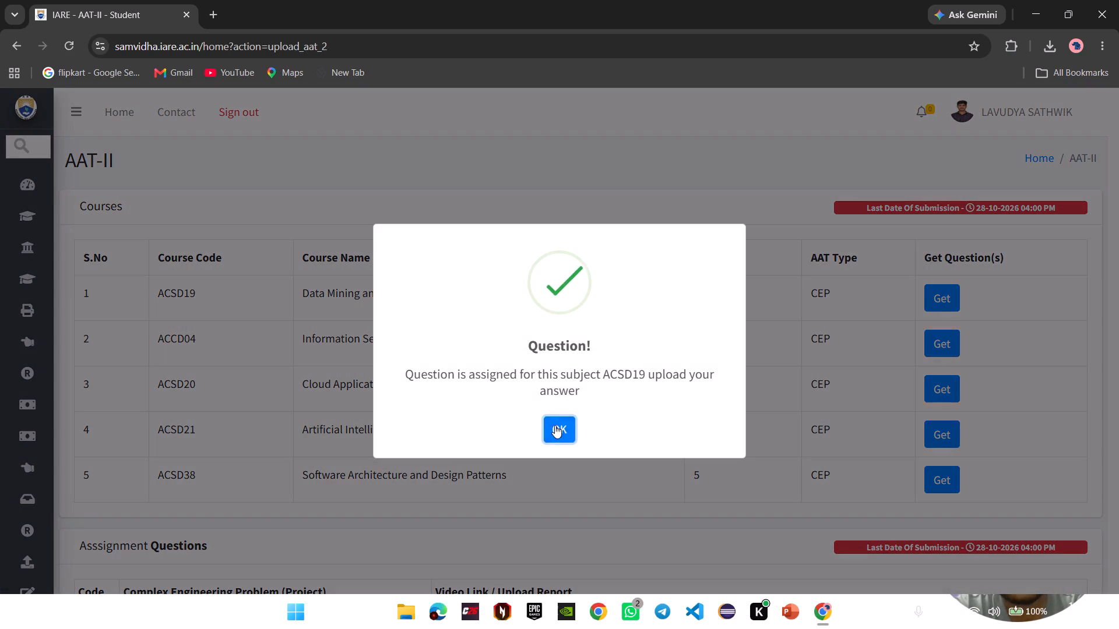
click(547, 435)
scroll(547, 435, down, 2)
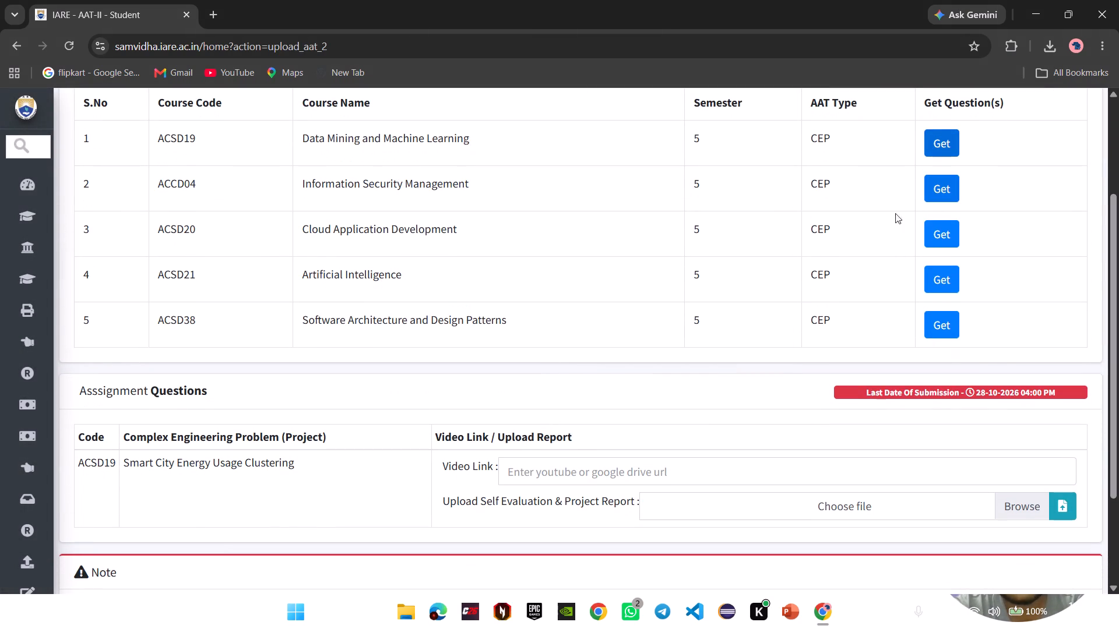
click(932, 238)
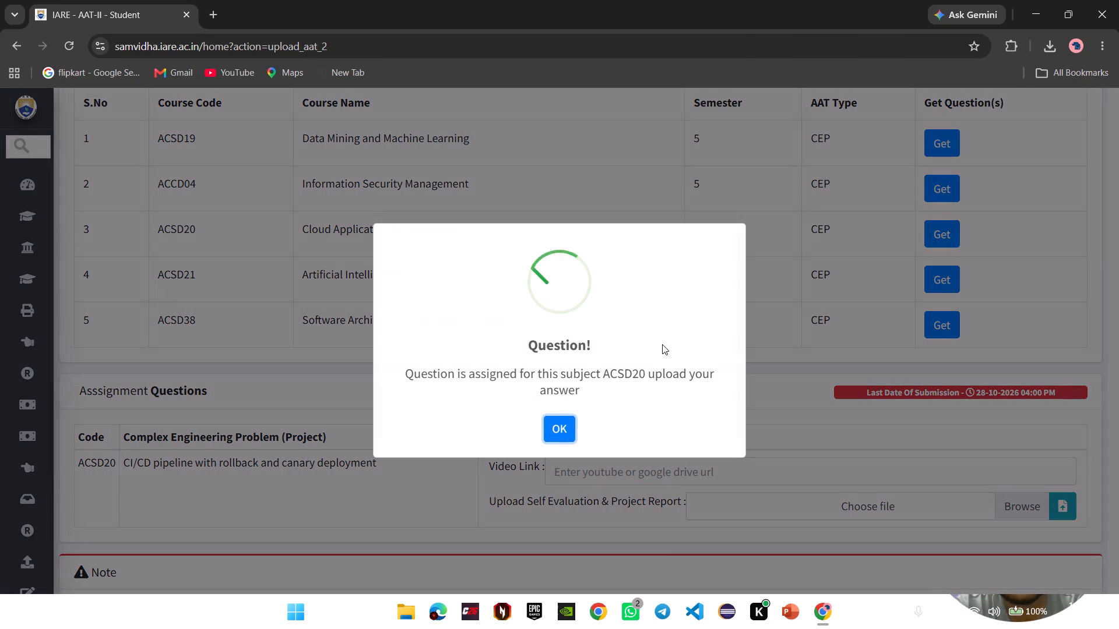
click(557, 416)
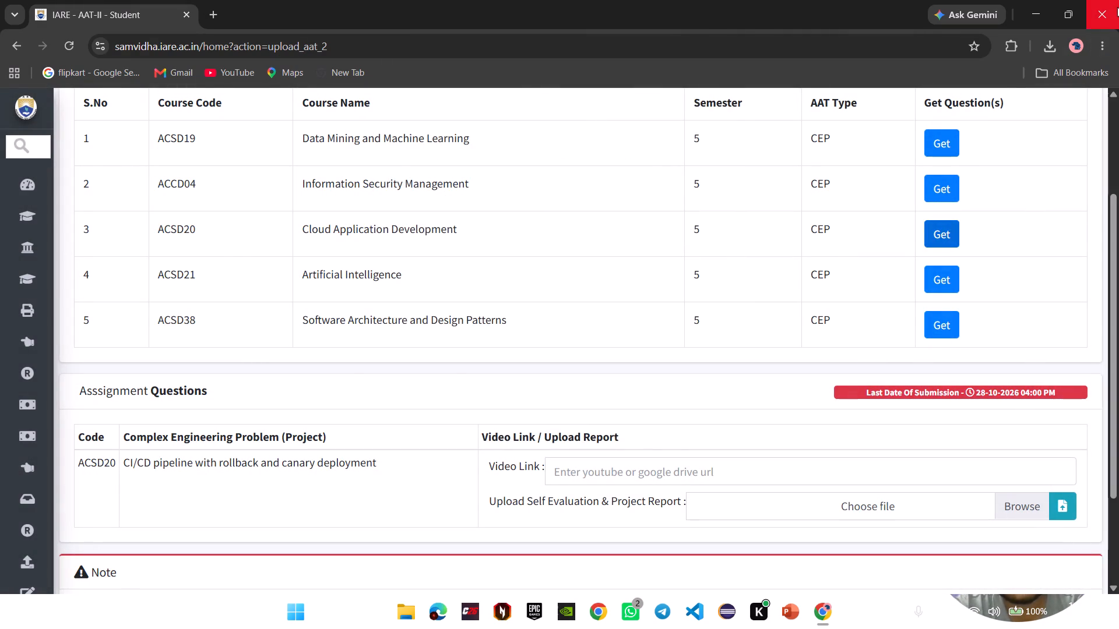
click(1117, 7)
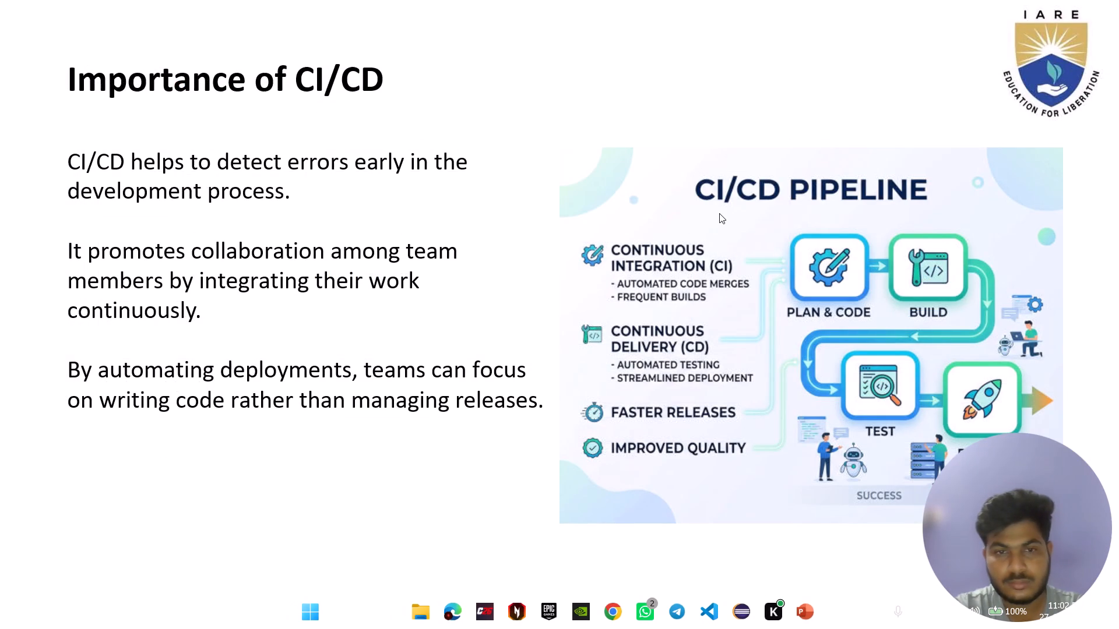
Switch from the full-screen slide show back to the PowerPoint recording window.
click(719, 213)
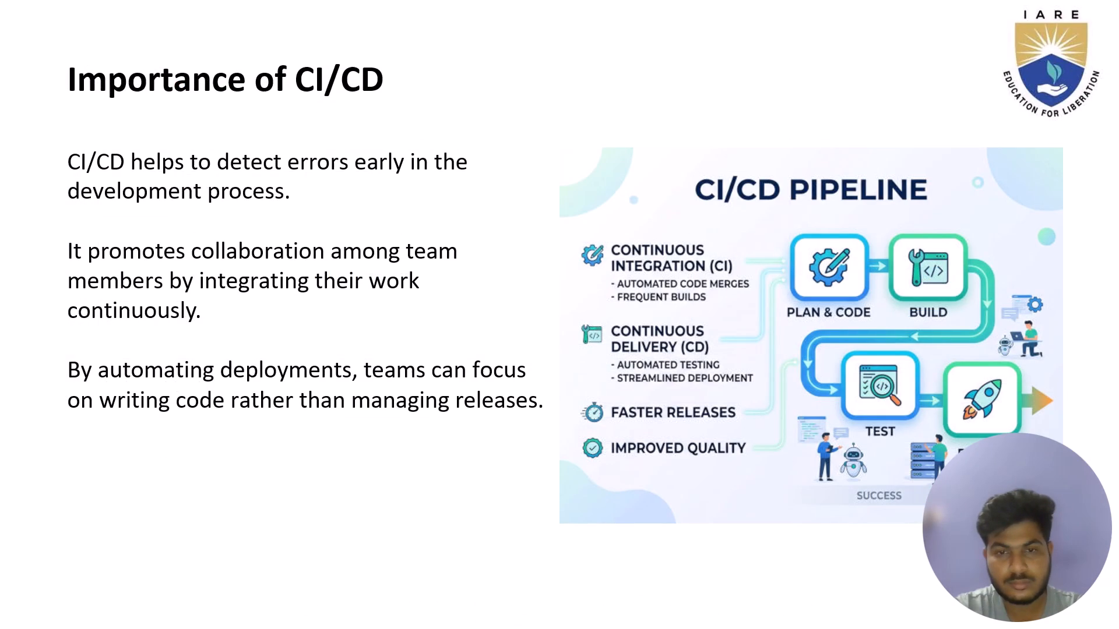
double_click(770, 288)
key(Escape)
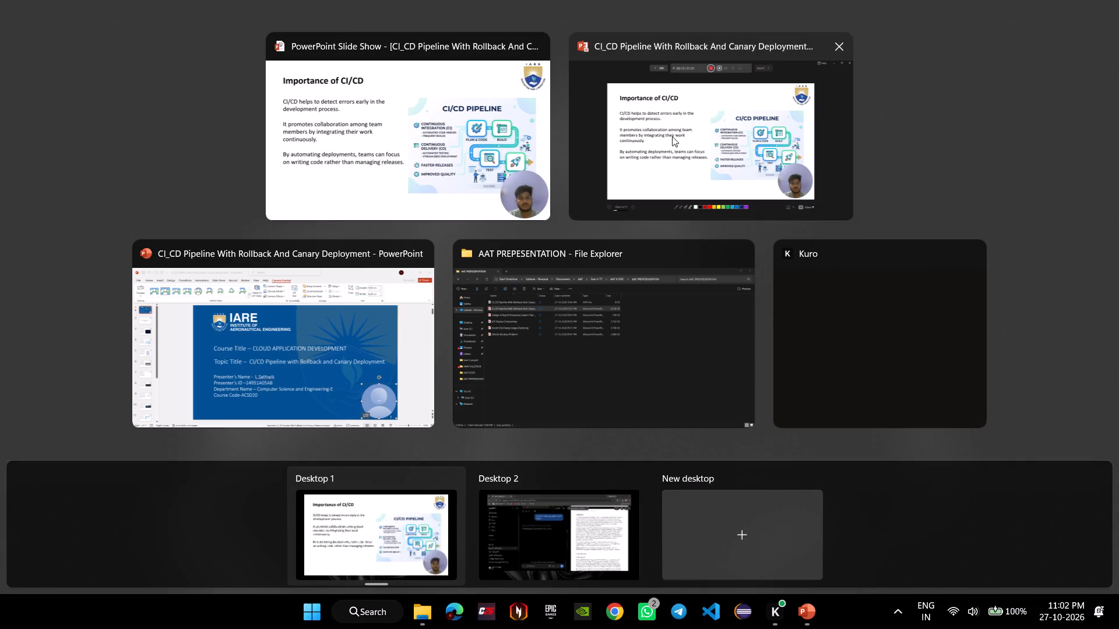
click(673, 129)
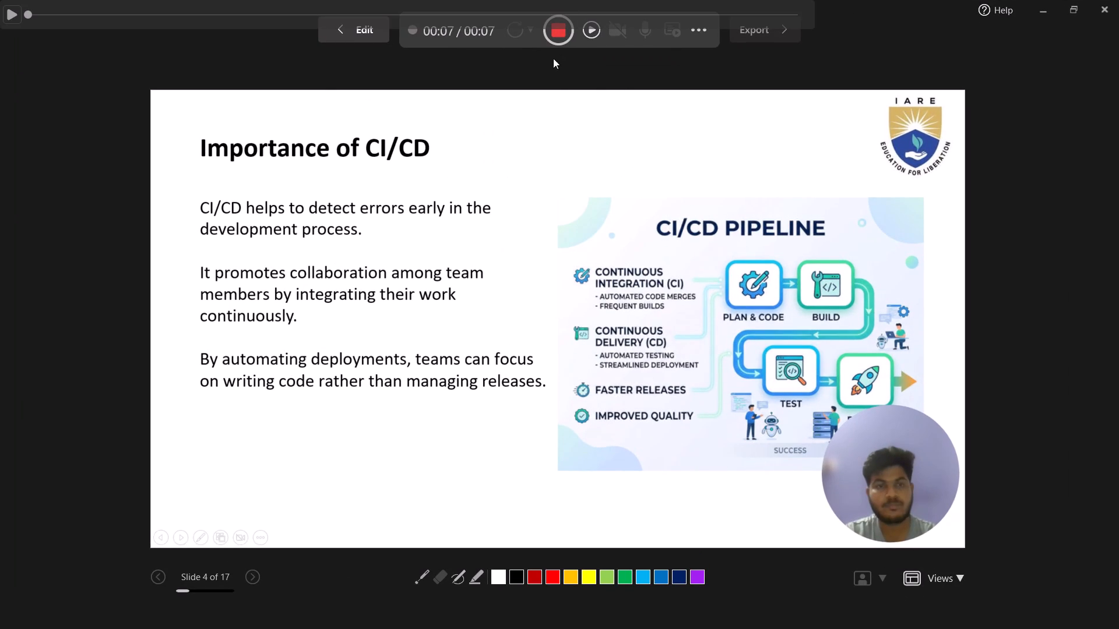
Try to play the take's timeline and move off the "Importance of CI/CD" slide, and close the recording window.
key(Right)
click(10, 12)
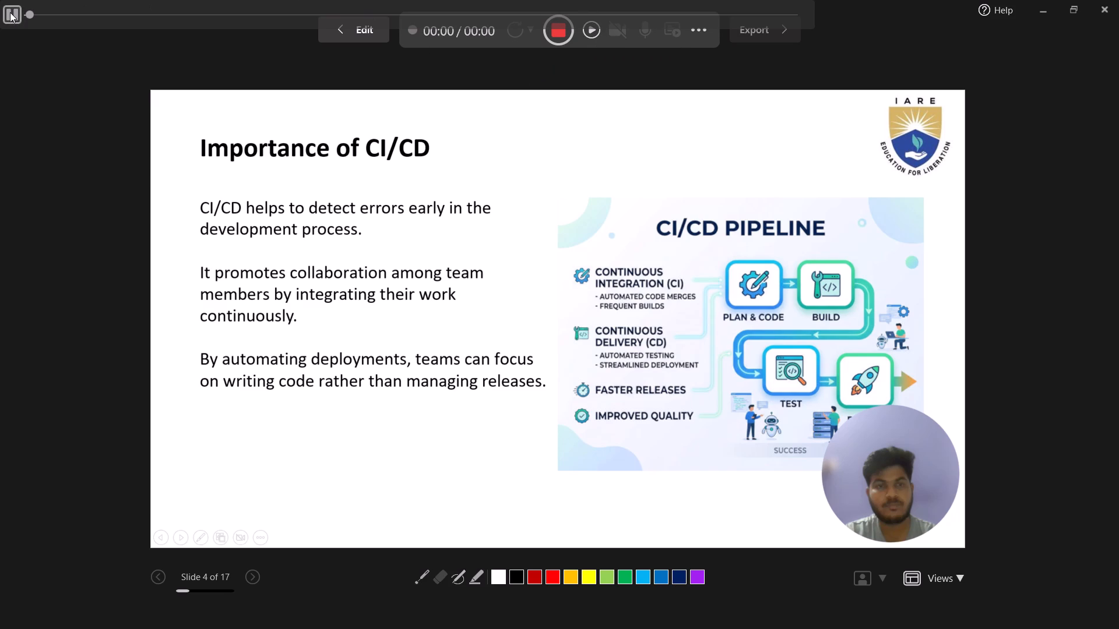
key(Left)
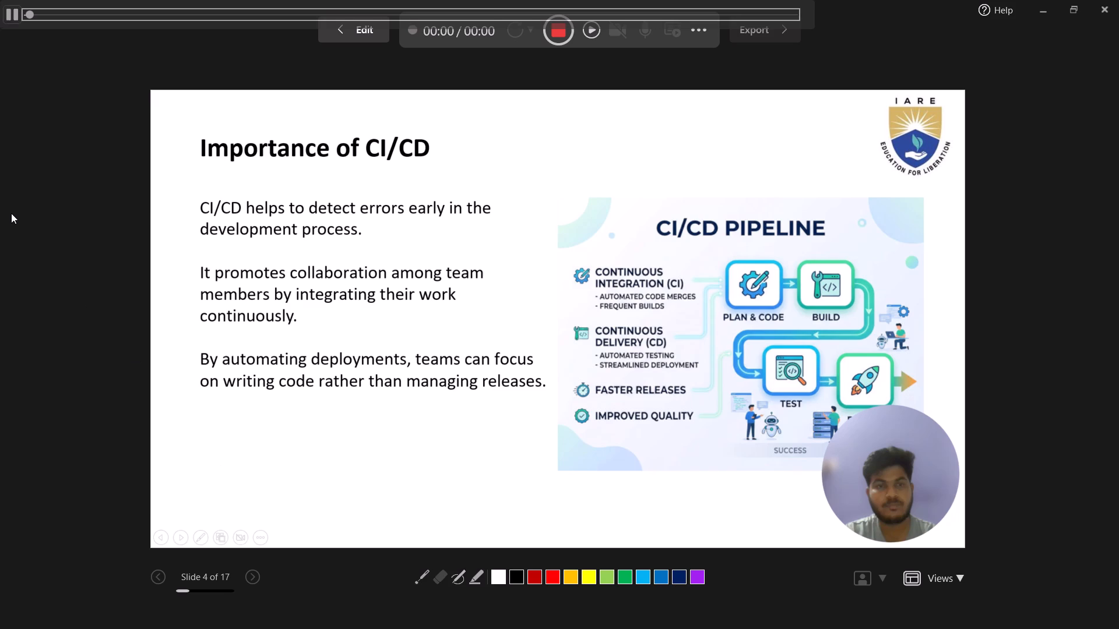
key(Left)
click(156, 582)
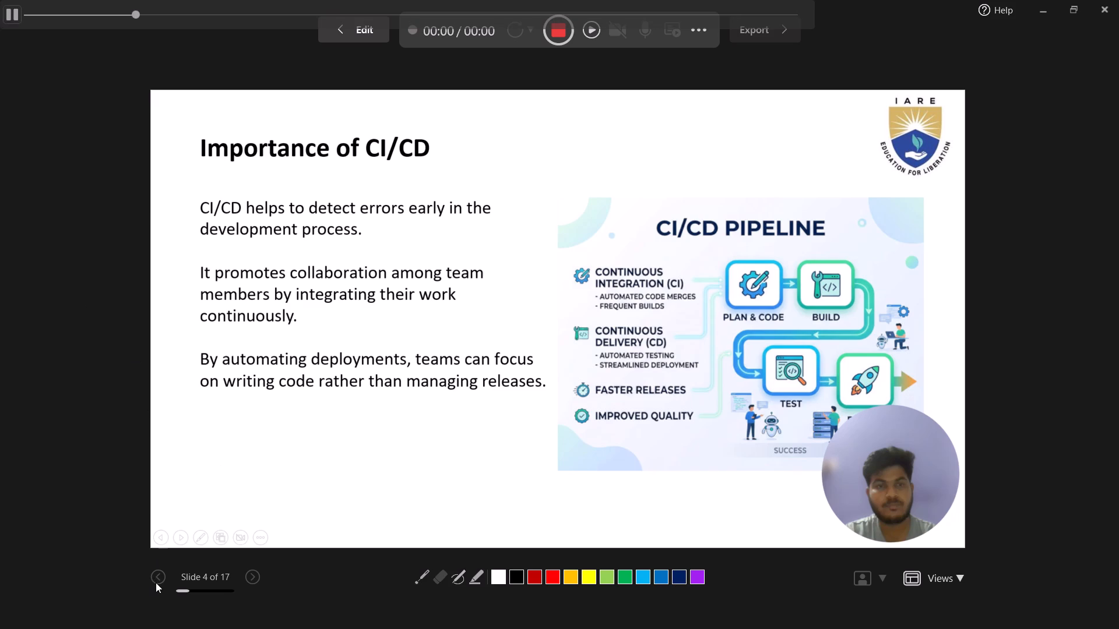
click(152, 582)
click(275, 454)
key(Left)
click(1110, 12)
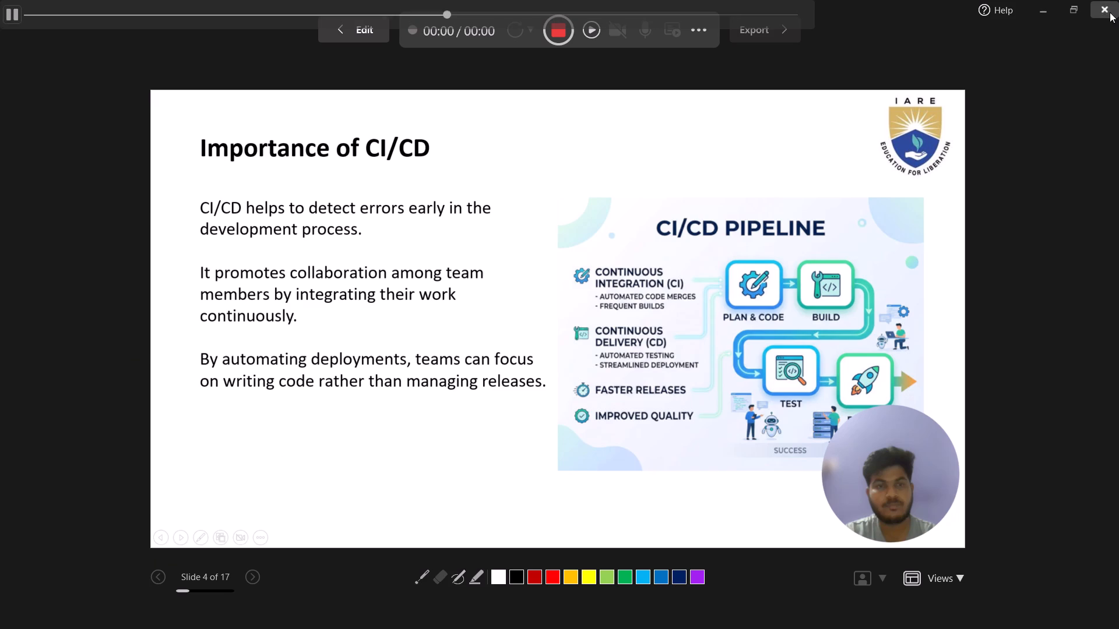
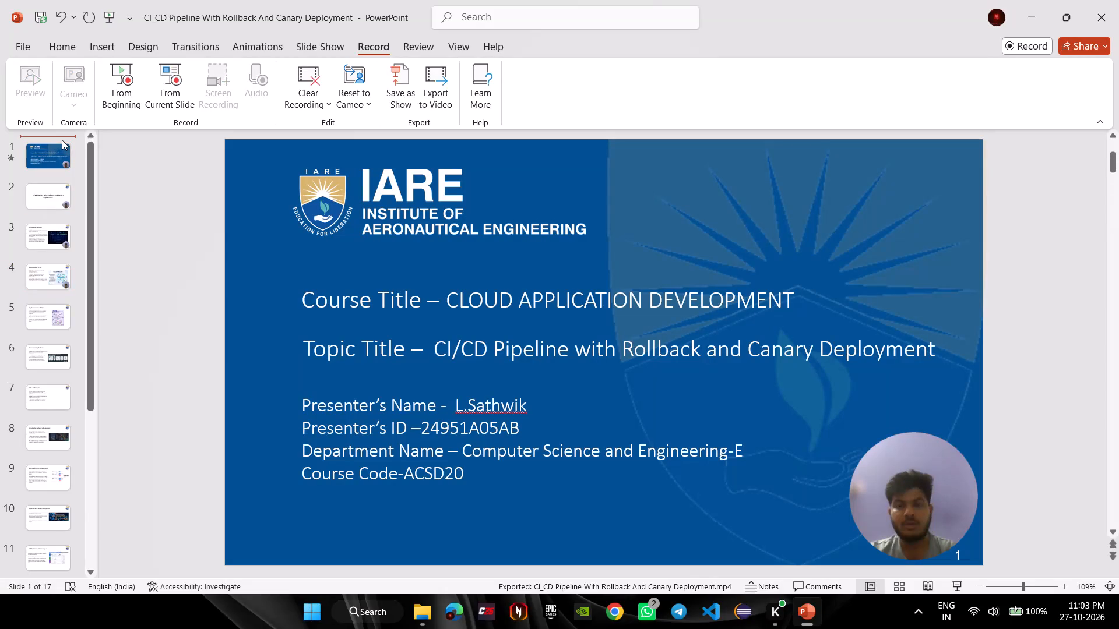
Delete the camera recording from each of slides 1 to 4, from the title slide through "Importance of CI/CD".
click(62, 141)
click(61, 152)
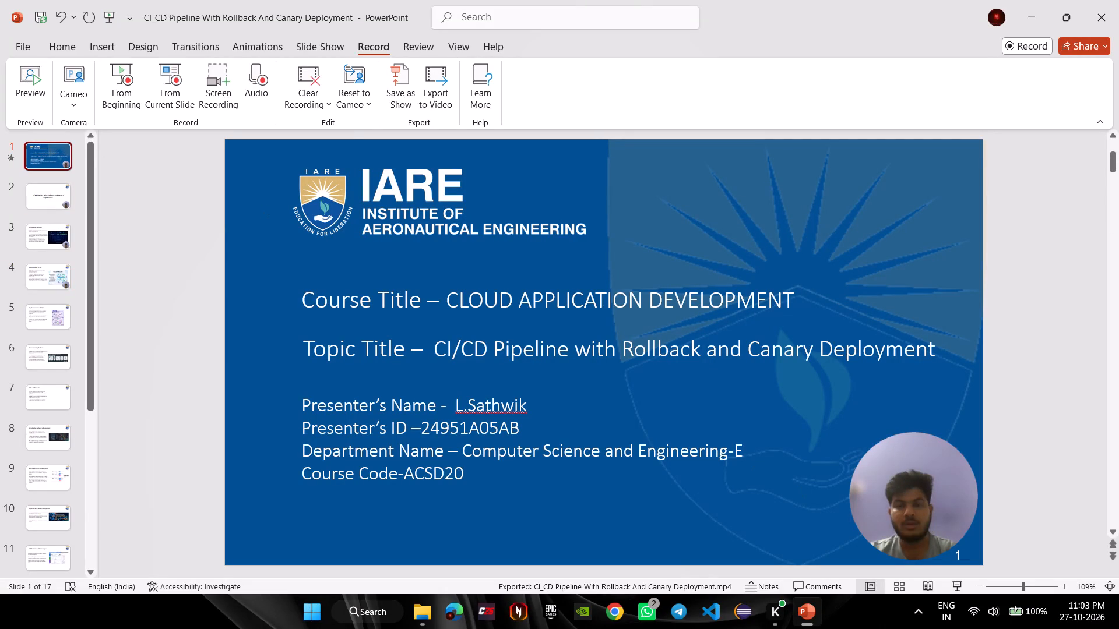
click(893, 462)
key(Delete)
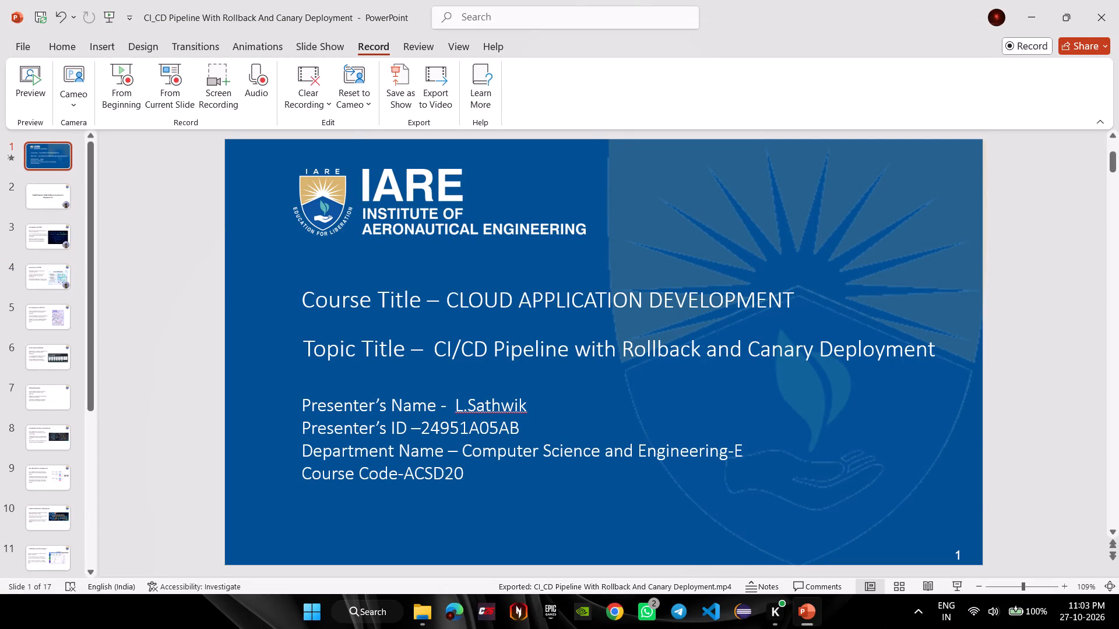
click(893, 462)
key(Down)
key(Down)
click(901, 517)
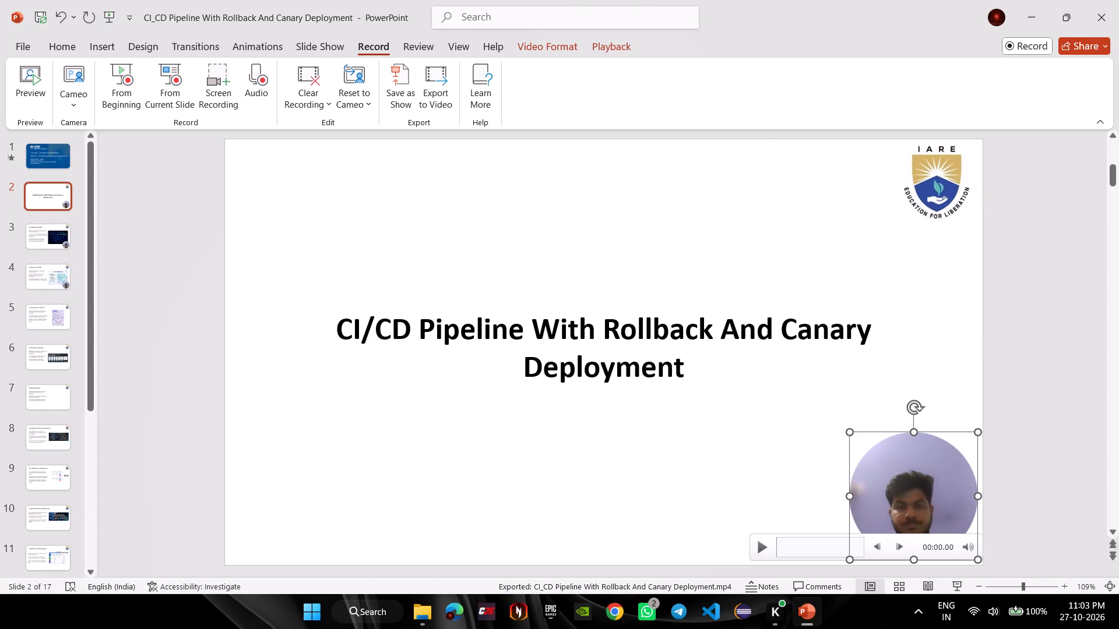
key(Delete)
key(Down)
click(901, 517)
key(Delete)
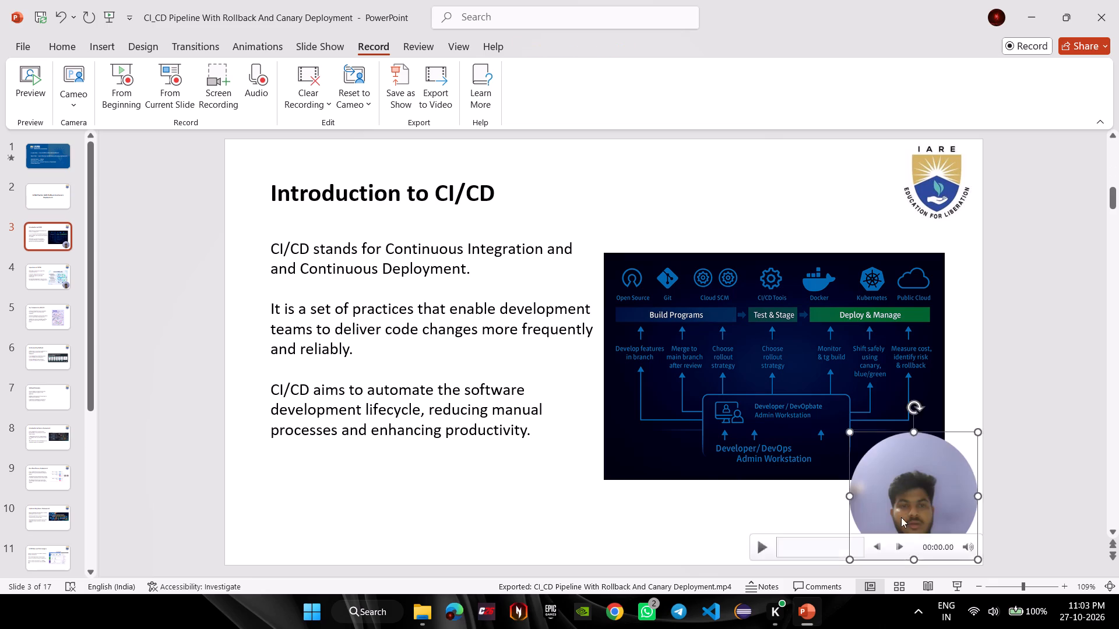
key(Down)
key(Delete)
click(901, 517)
key(Down)
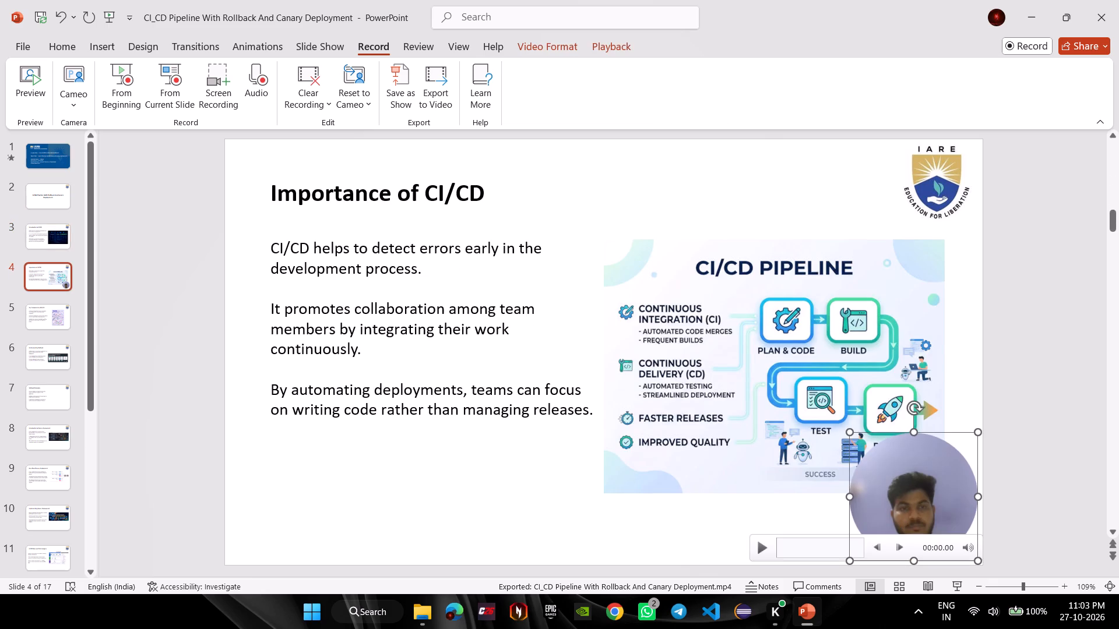
key(Delete)
key(Down)
key(Down)
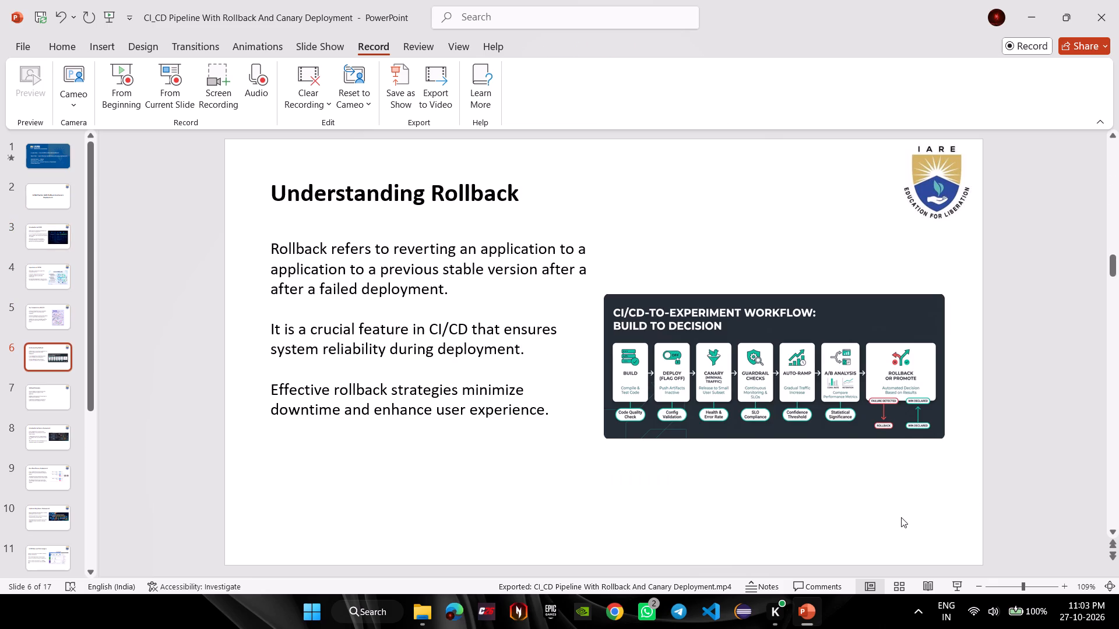
Return to the title slide, open the recording window, and start a retake from slide 1 with the camera cameo.
key(Up)
key(Up)
key(Up)
key(Up)
key(Up)
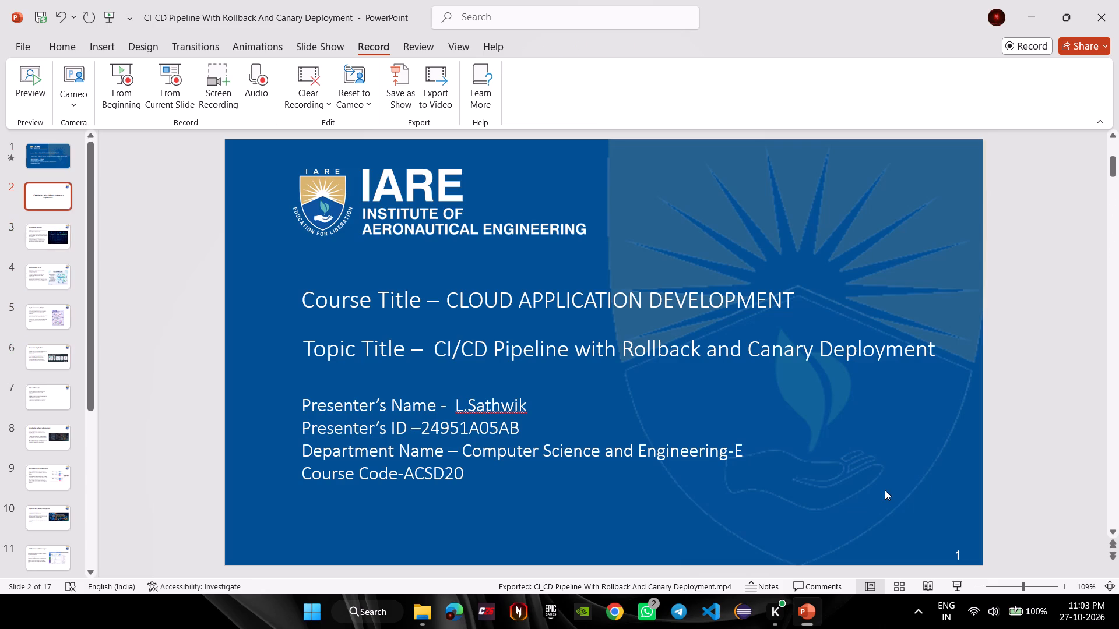
click(1019, 46)
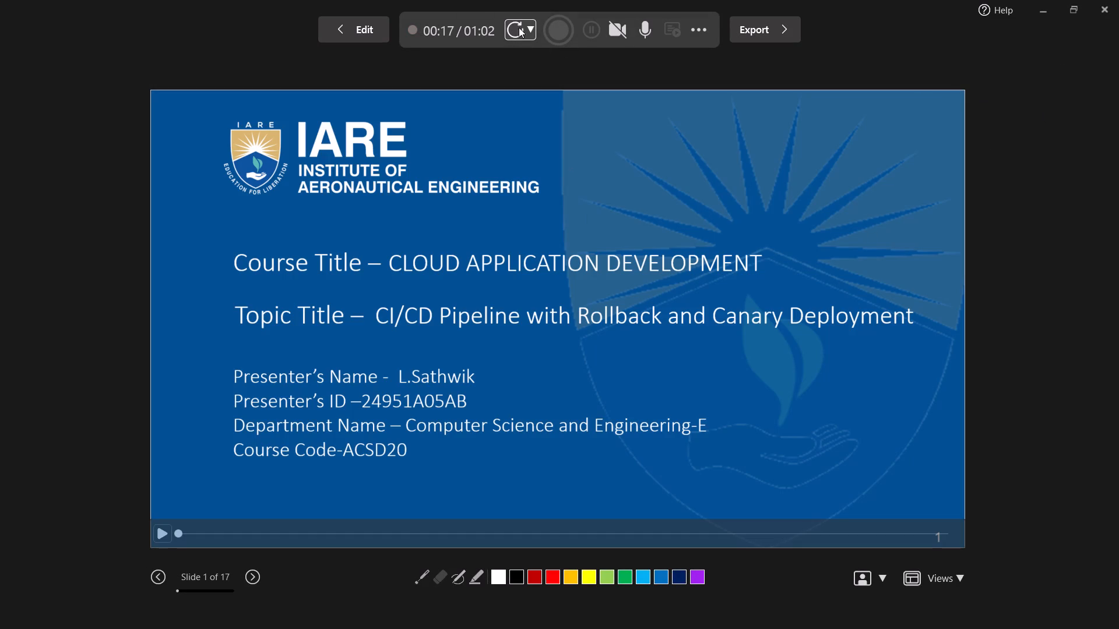
click(533, 32)
click(547, 94)
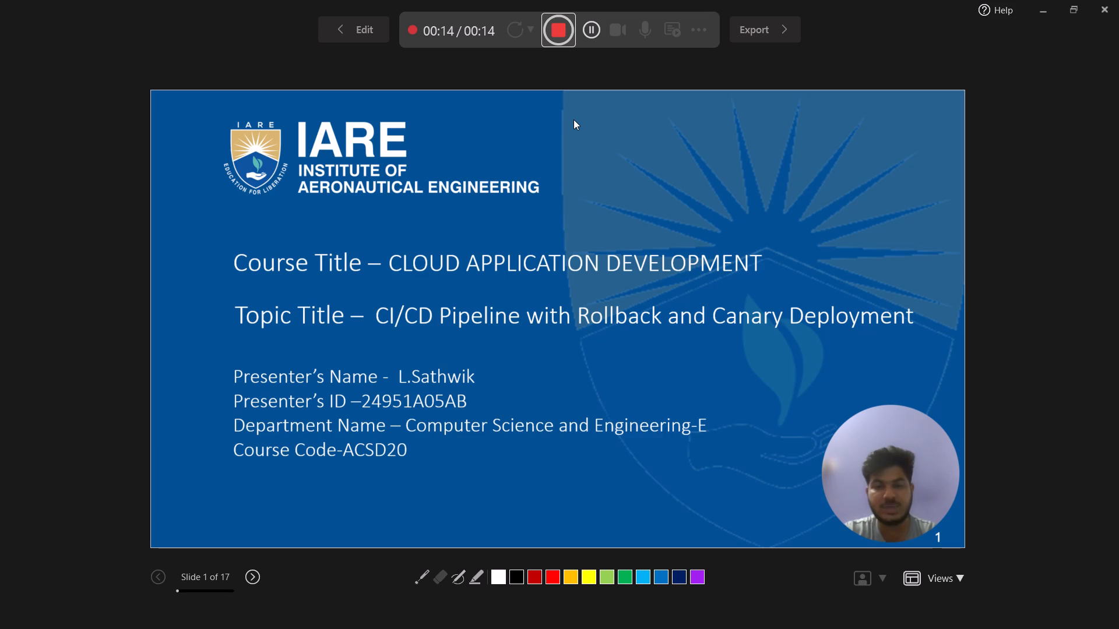
Record the presentation slide by slide from the title slide through "Key Components of CI/CD", and advance to "Understanding Rollback".
key(Right)
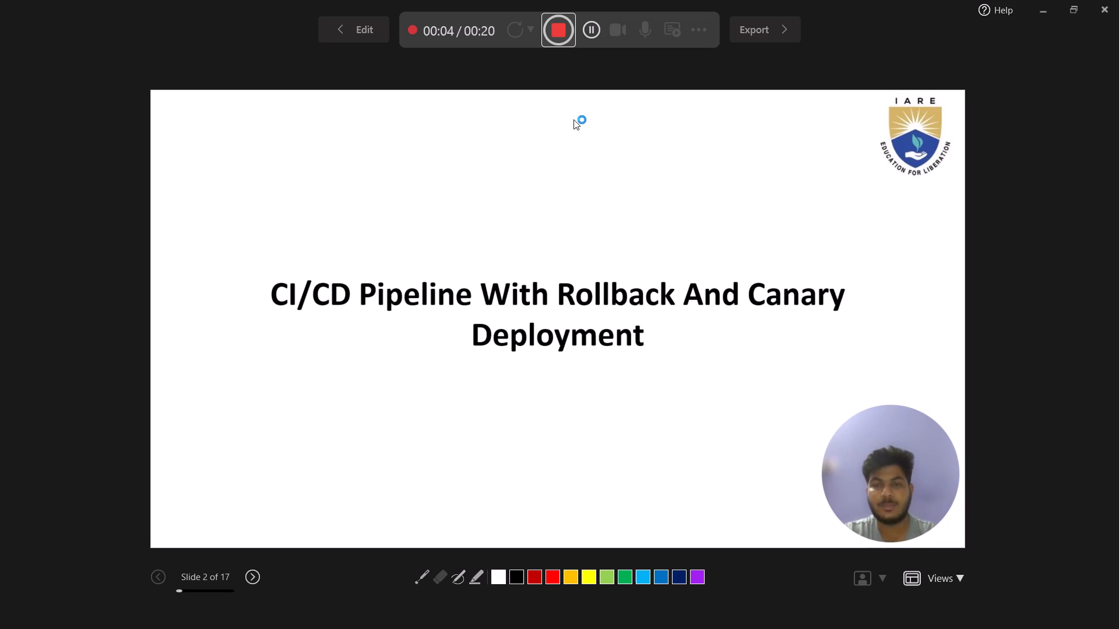
key(Right)
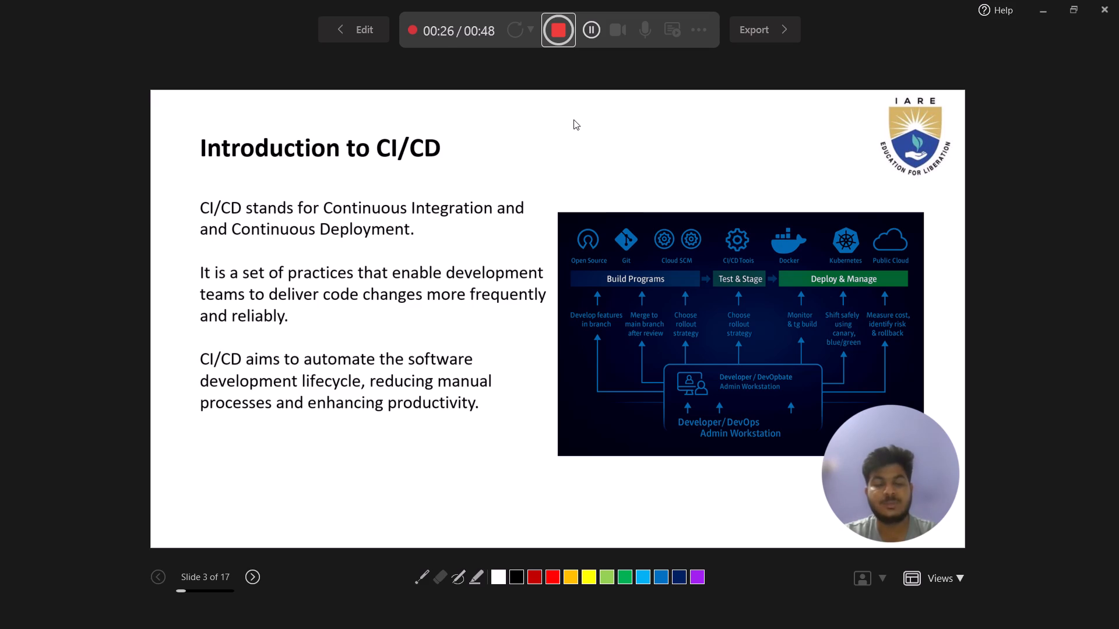
key(Right)
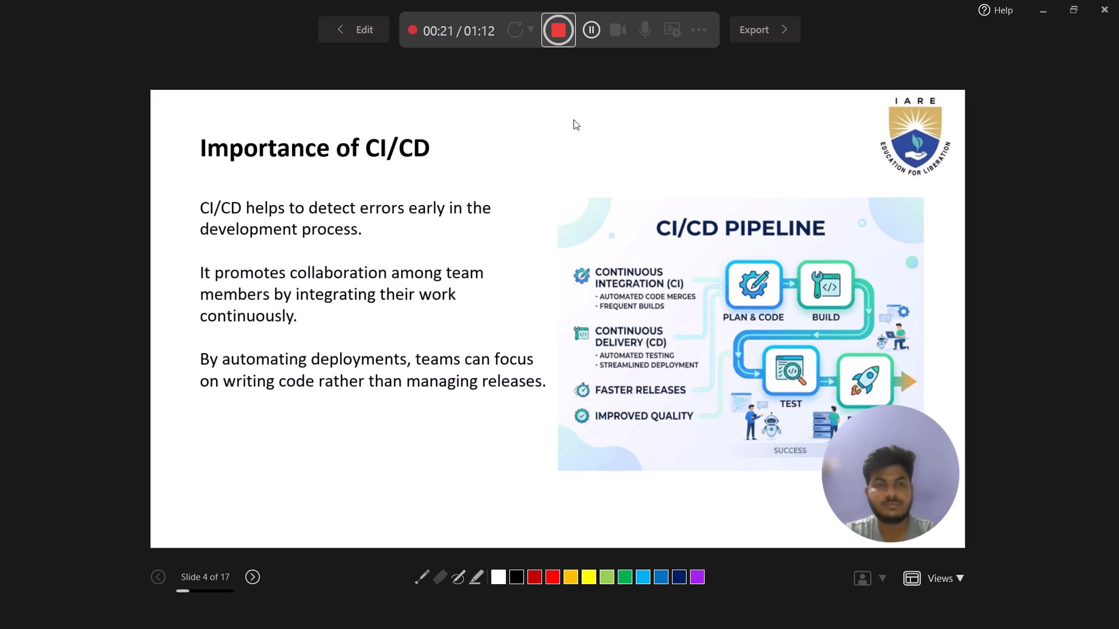
key(Right)
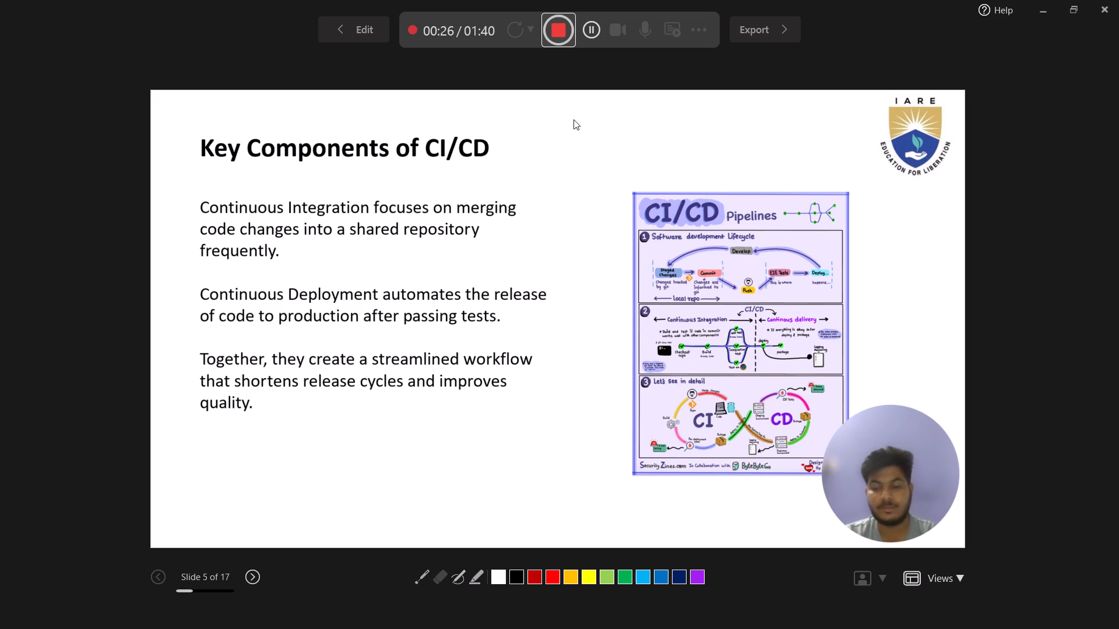
key(Right)
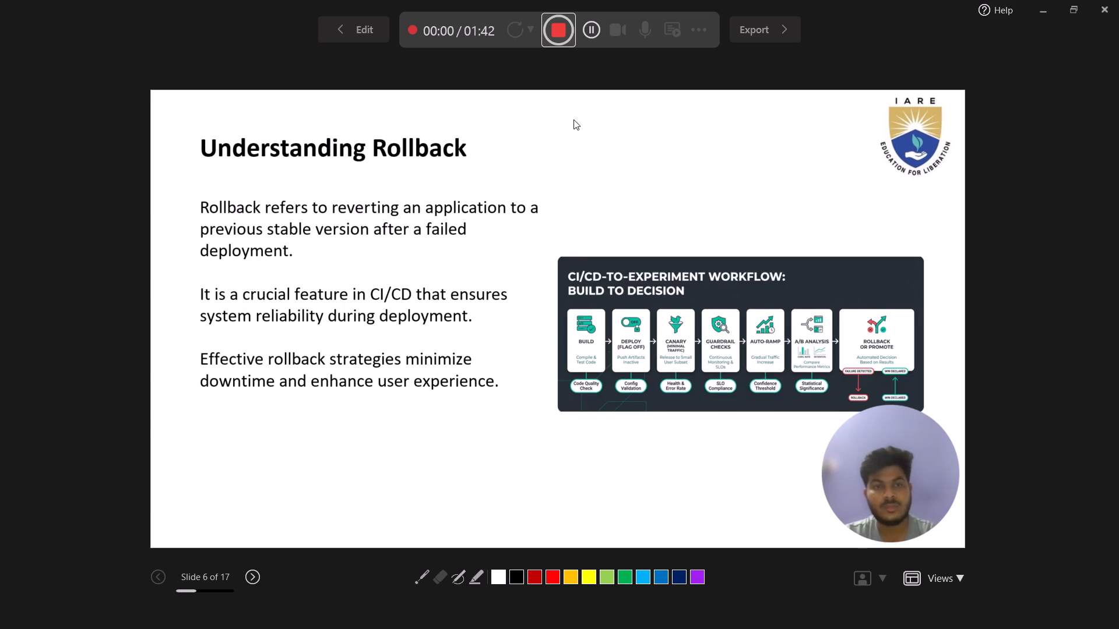
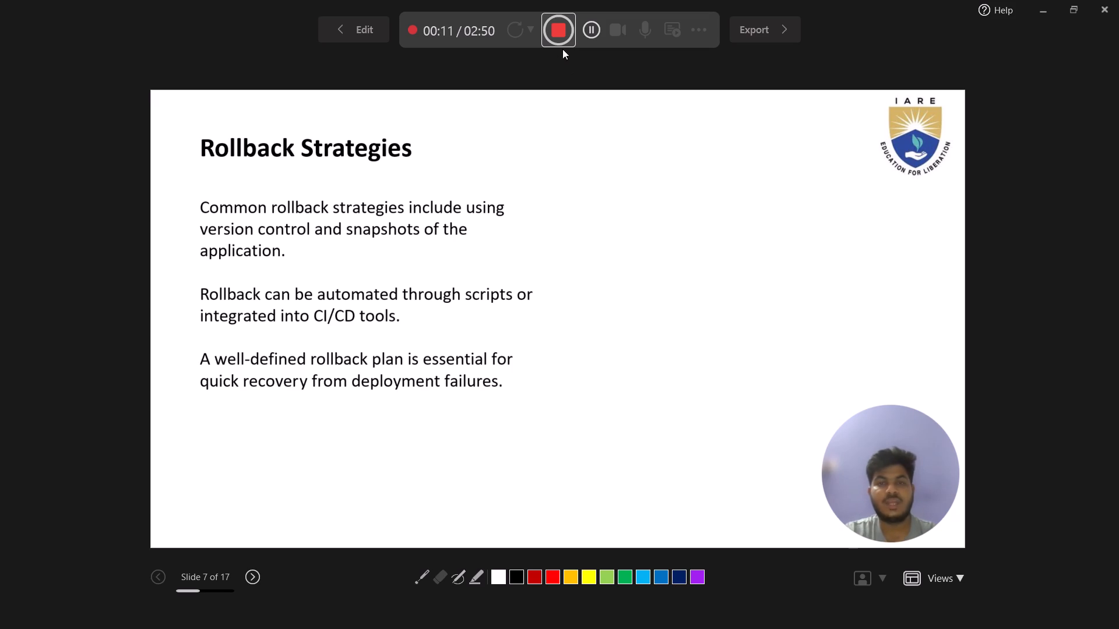
Pause the recording partway through the "Rollback Strategies" slide, and resume it on the same slide after a short break.
click(583, 31)
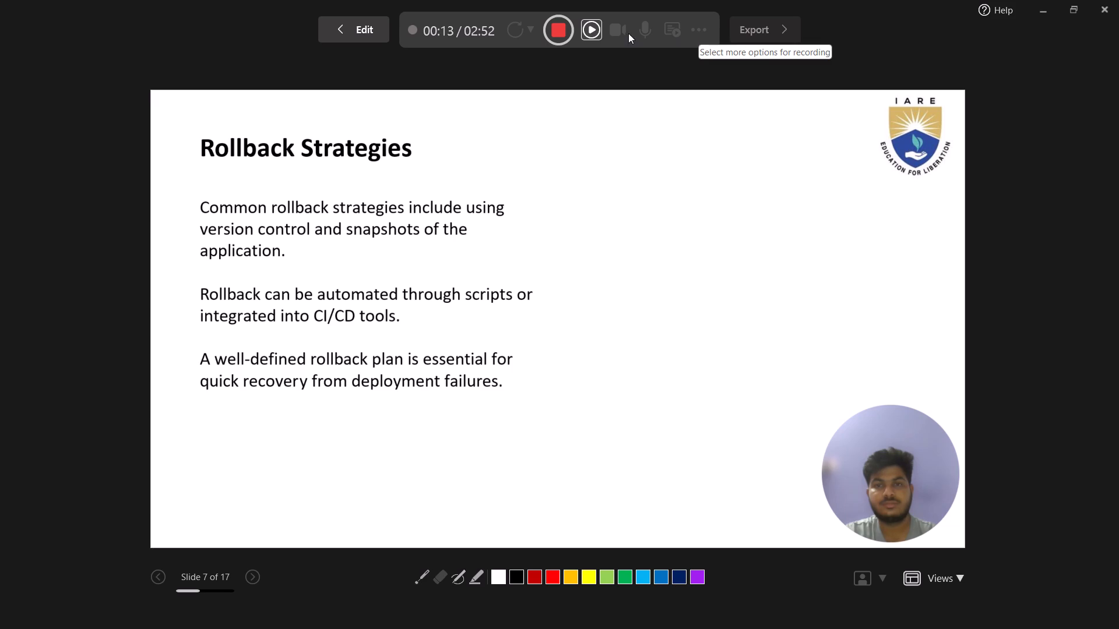
click(596, 28)
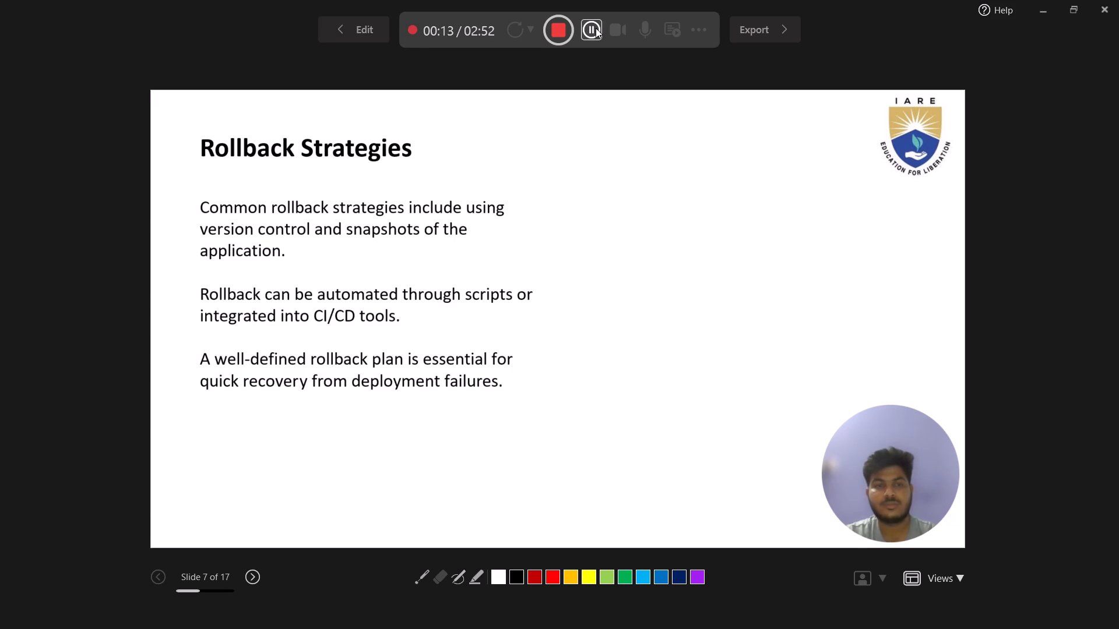
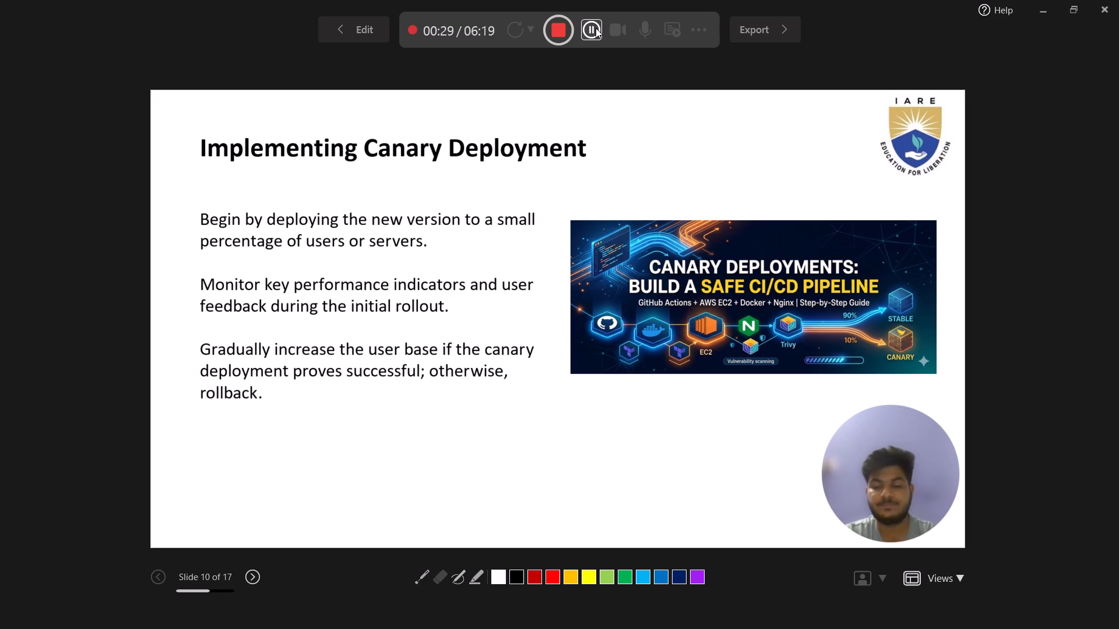
Finish recording the "Implementing Canary Deployment" slide and advance the running recording to the "CI/CD Tools and Technologies" slide.
key(Right)
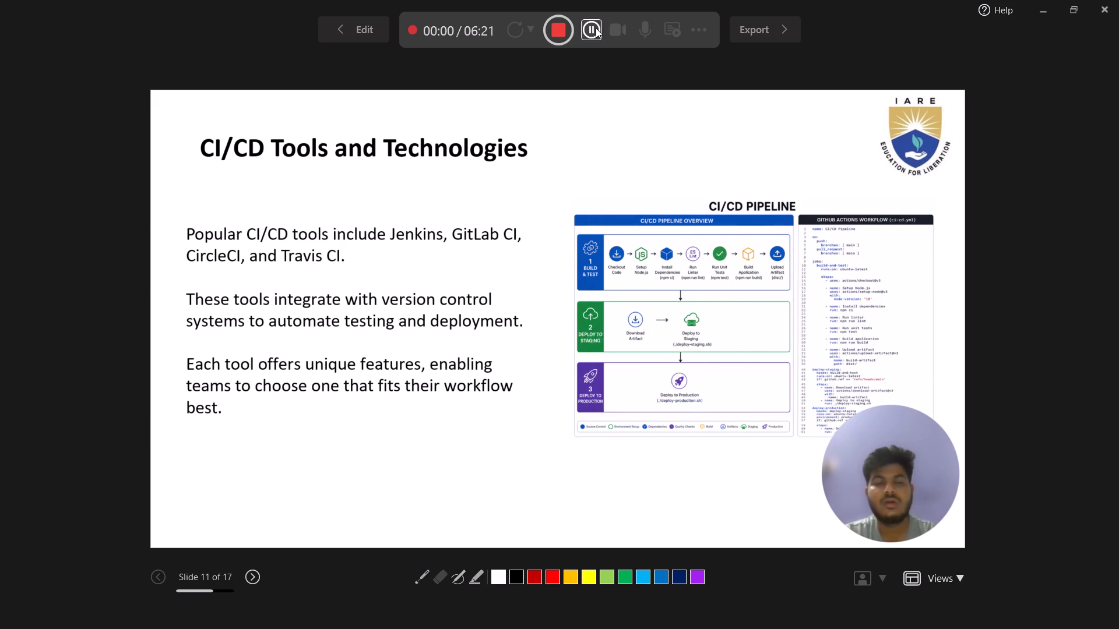
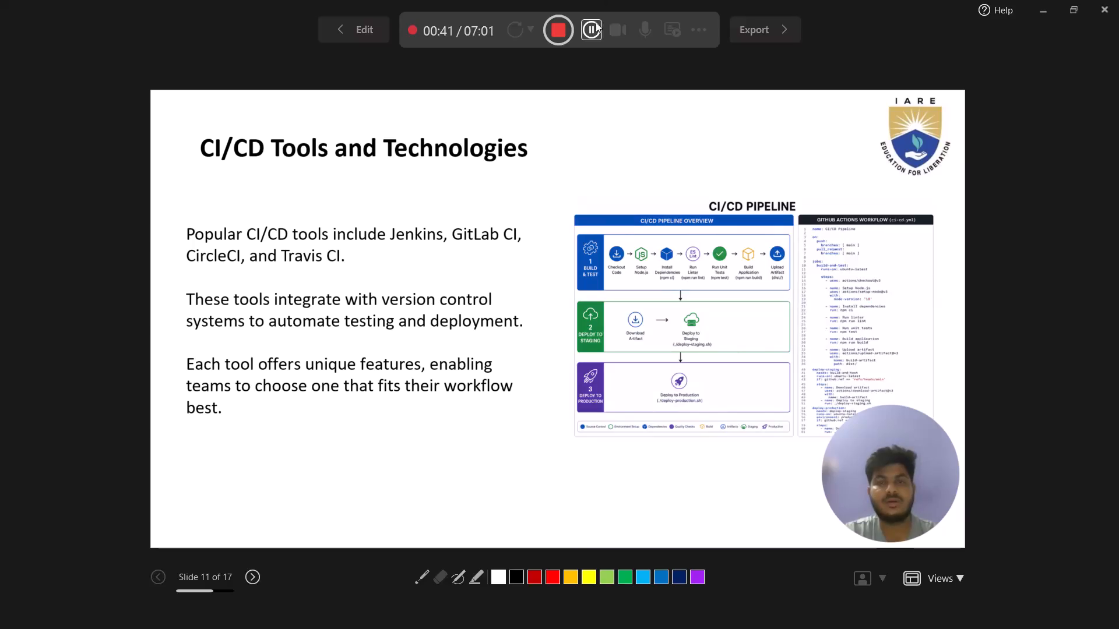
Pause the running recording on the "CI/CD Tools and Technologies" slide.
click(594, 23)
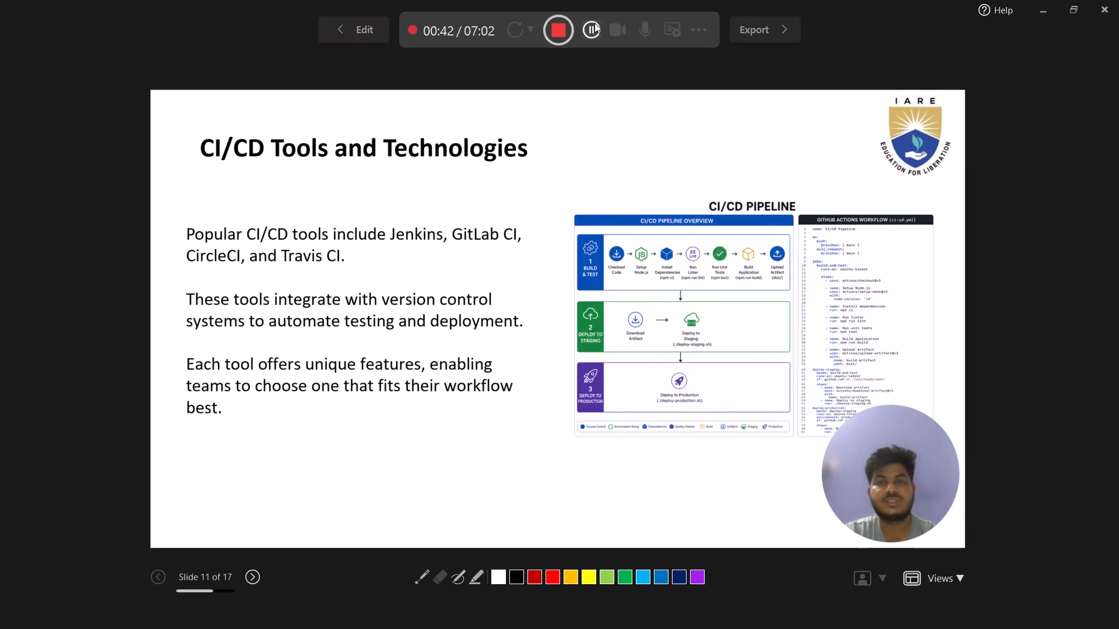
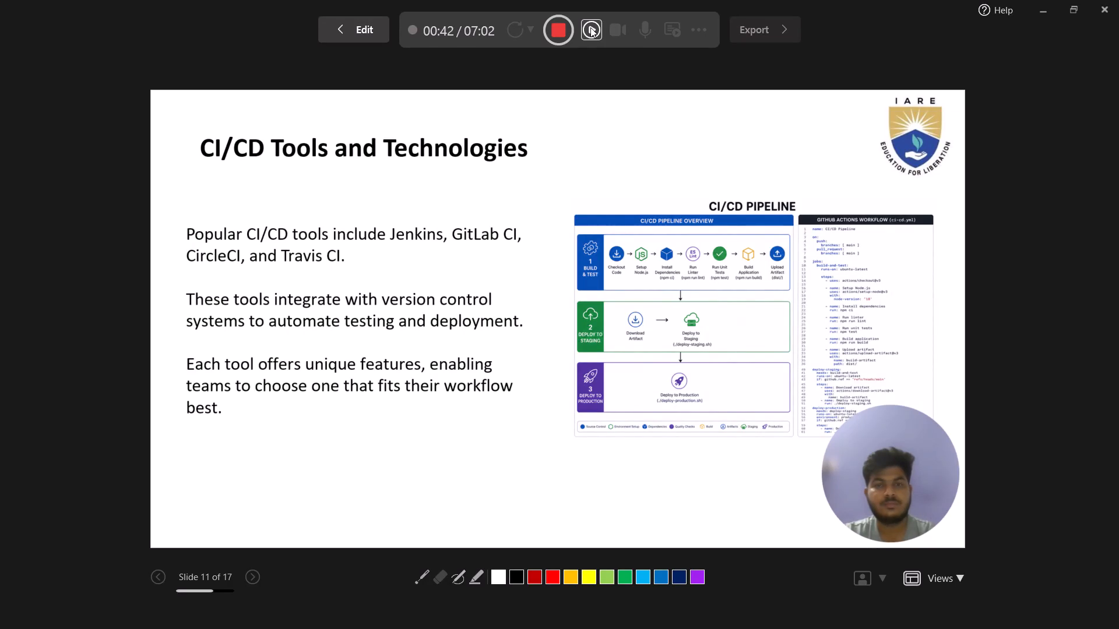
Resume recording the "CI/CD Tools and Technologies" slide, pausing once during the narration, and advance the running recording to slide 12.
click(590, 27)
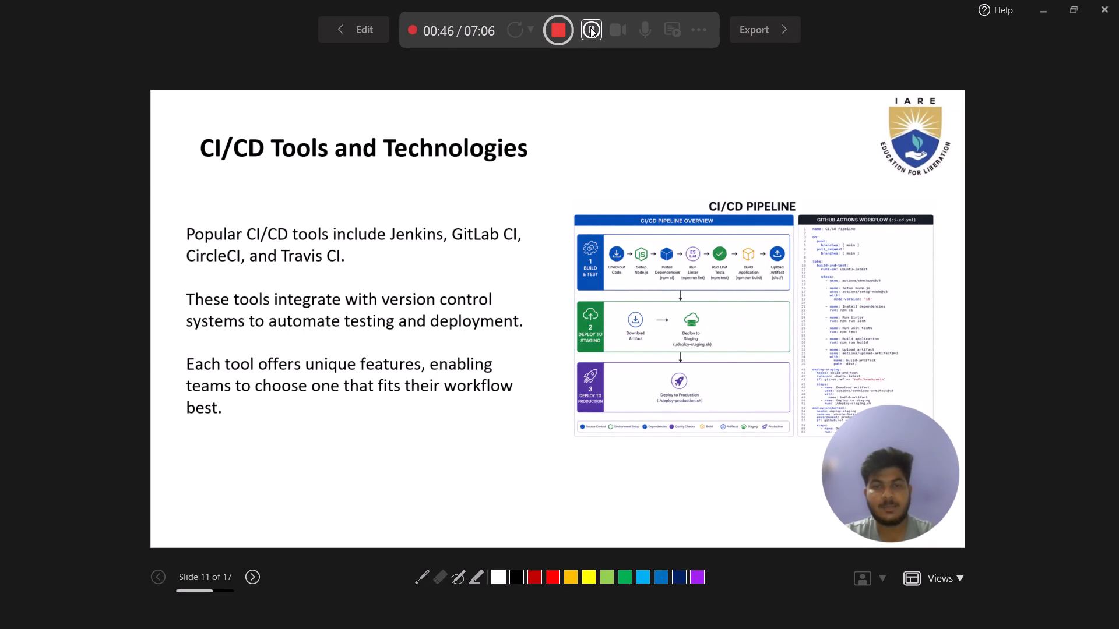
click(590, 27)
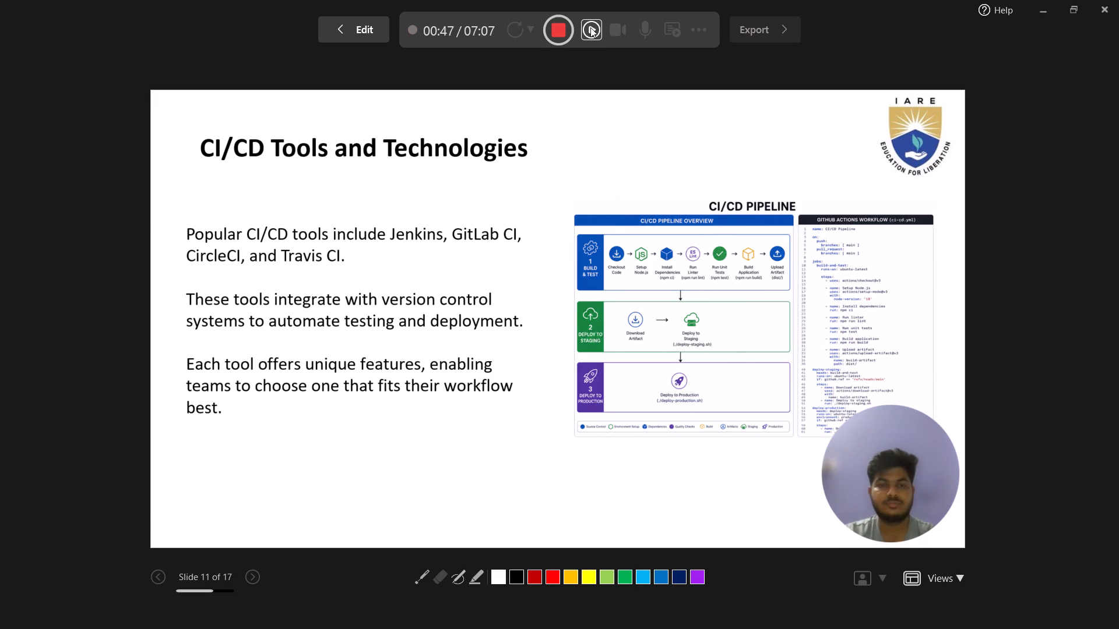
click(590, 27)
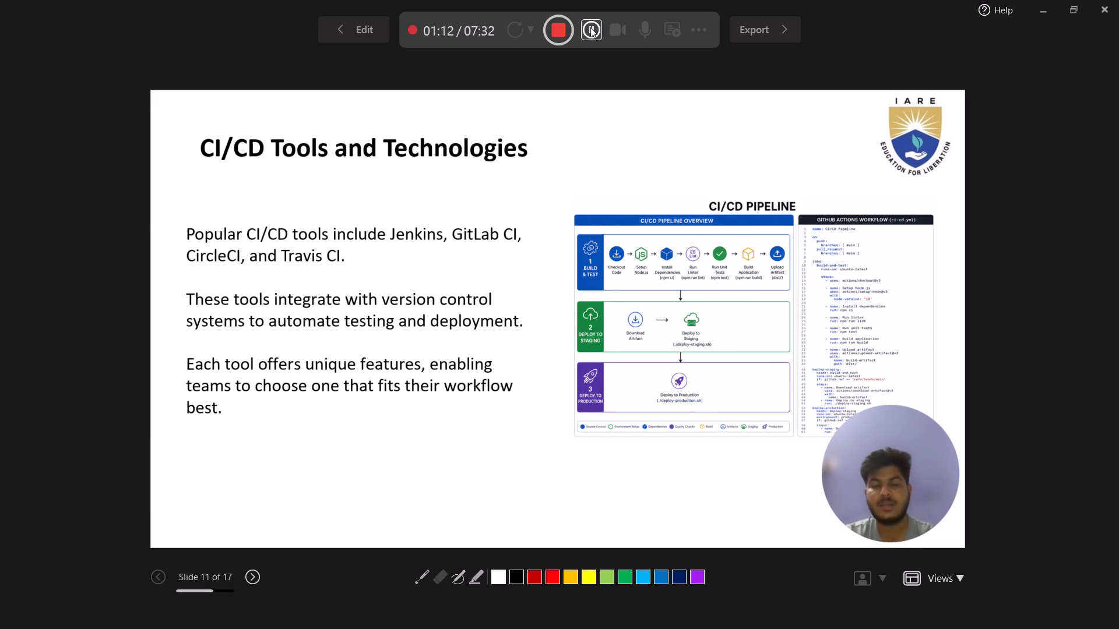
key(Right)
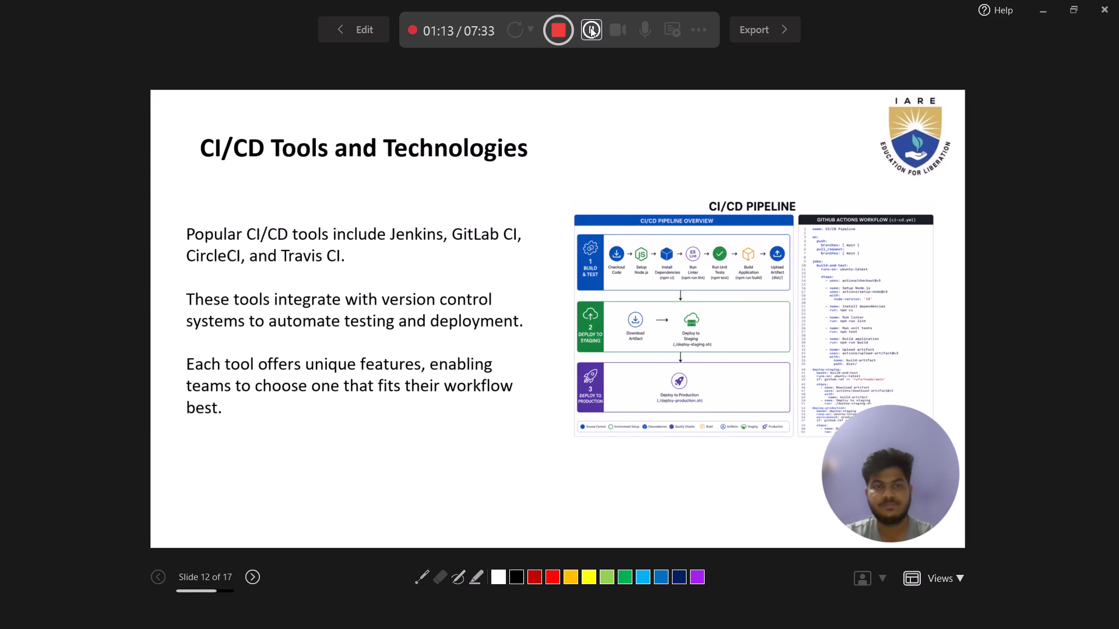
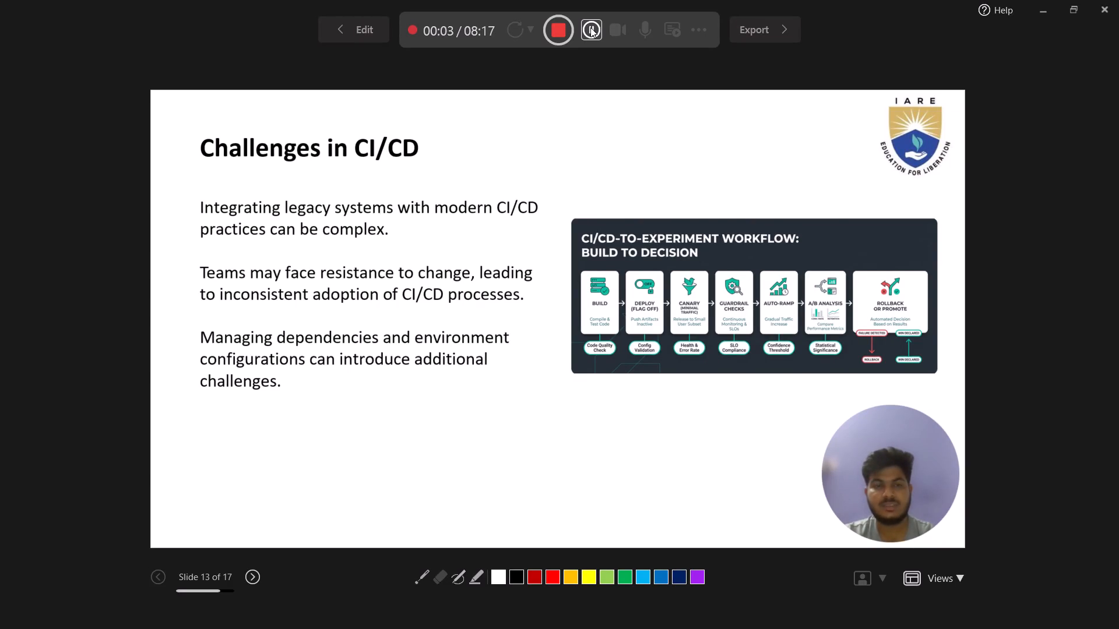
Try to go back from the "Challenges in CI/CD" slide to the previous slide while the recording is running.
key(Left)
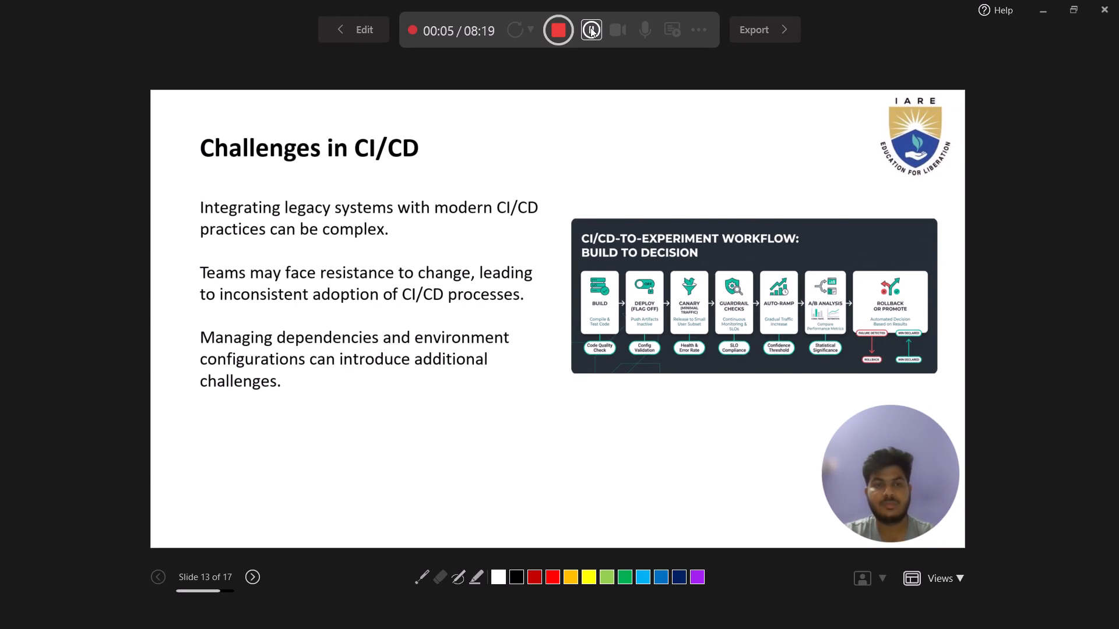
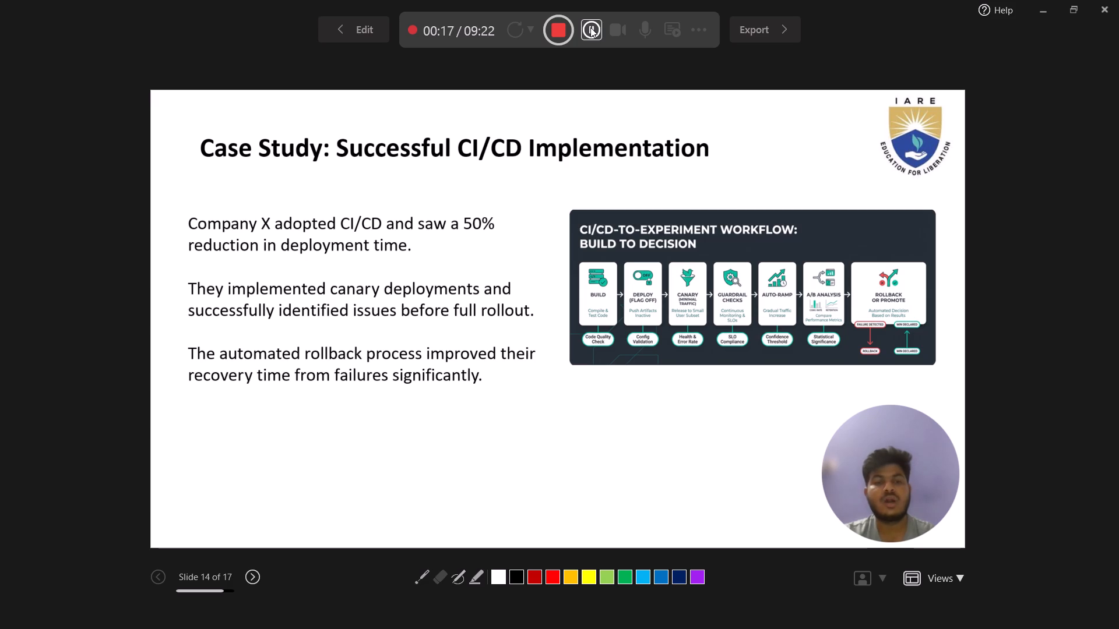
Pause and resume on the Case Study slide, record narration for the remaining slides through Conclusion, and stop the recording.
click(590, 27)
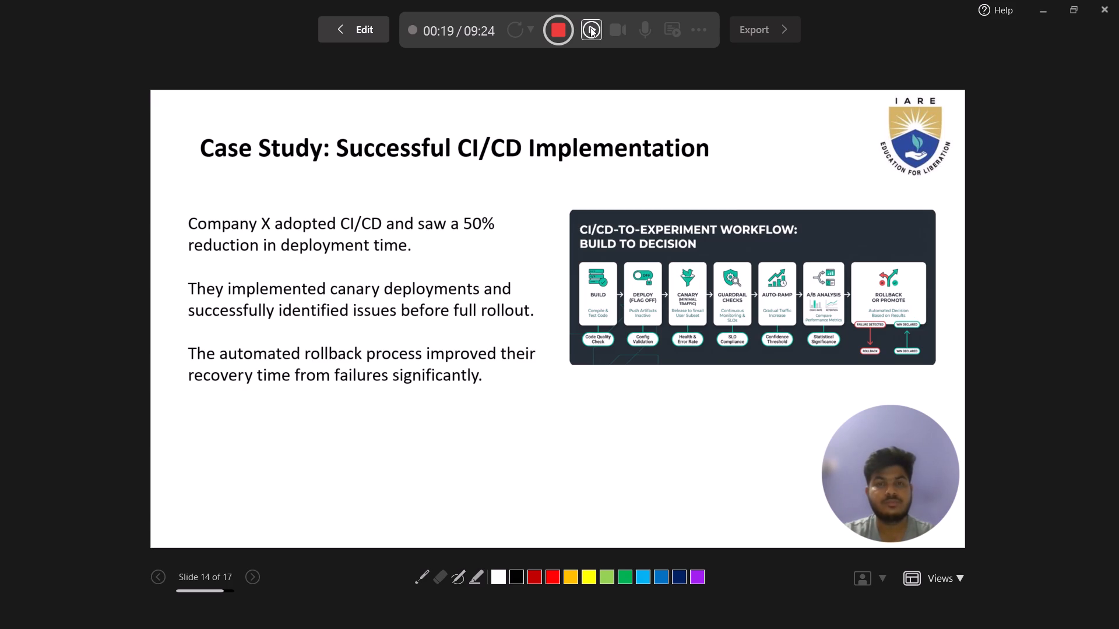
click(590, 27)
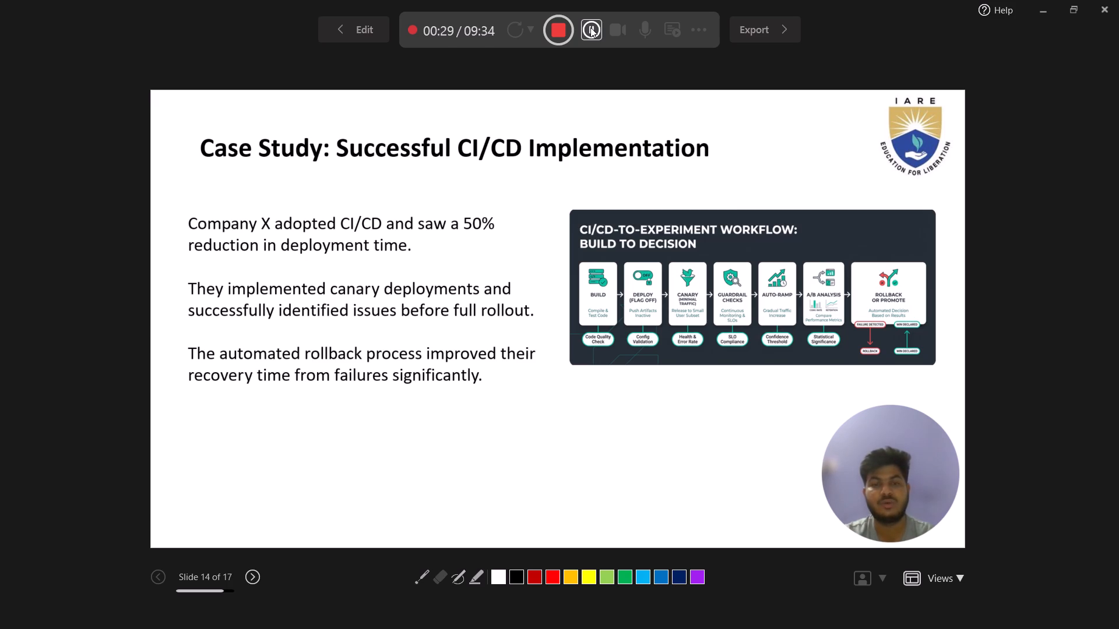
key(Right)
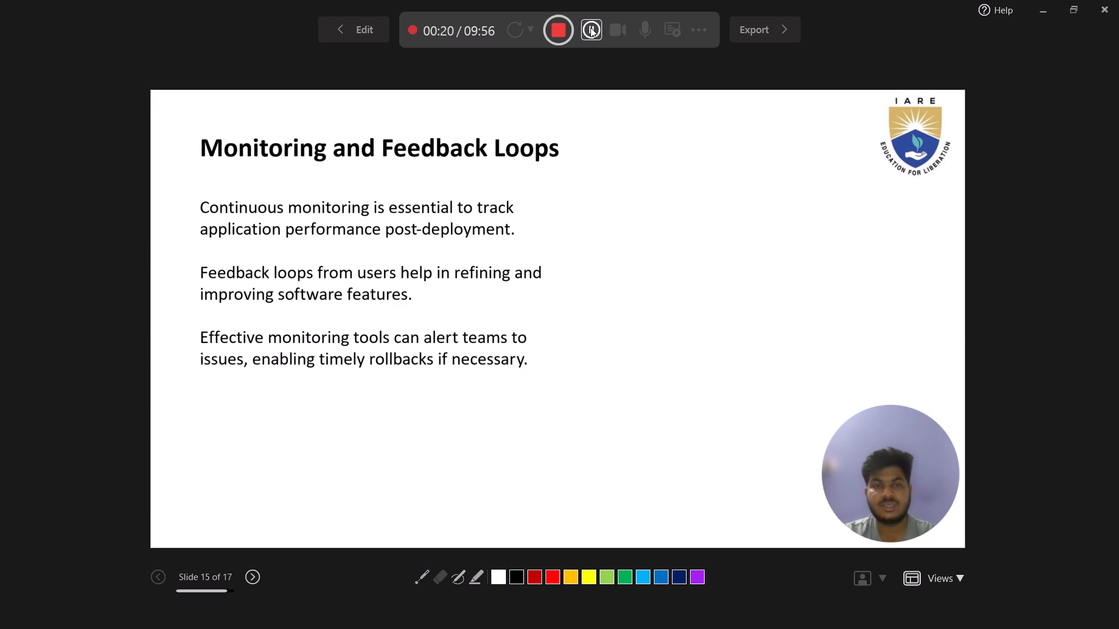
key(Right)
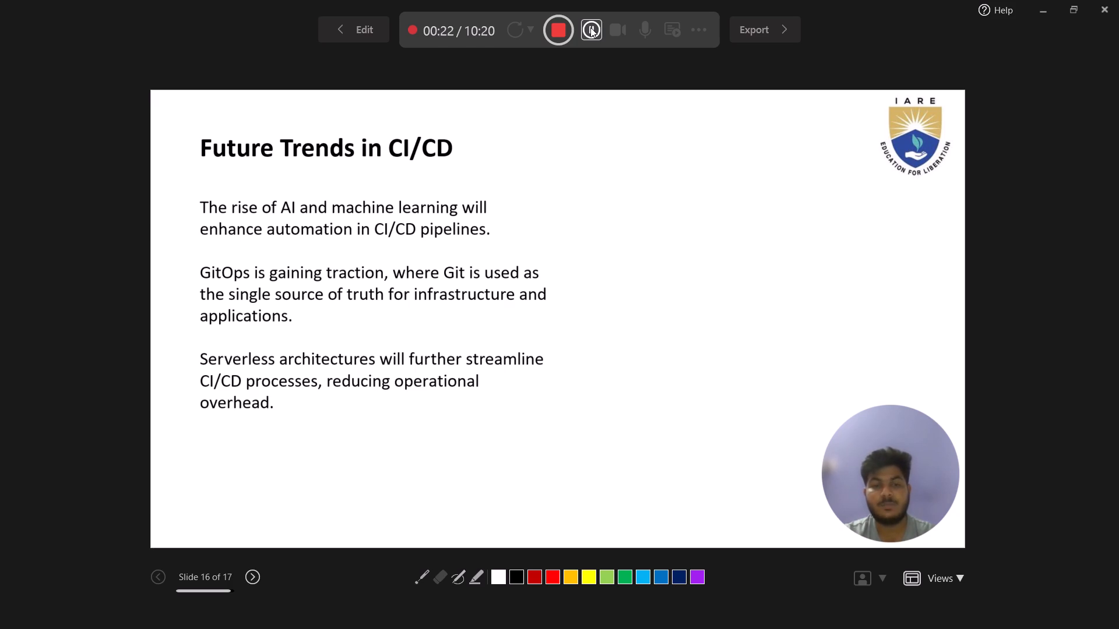
key(Right)
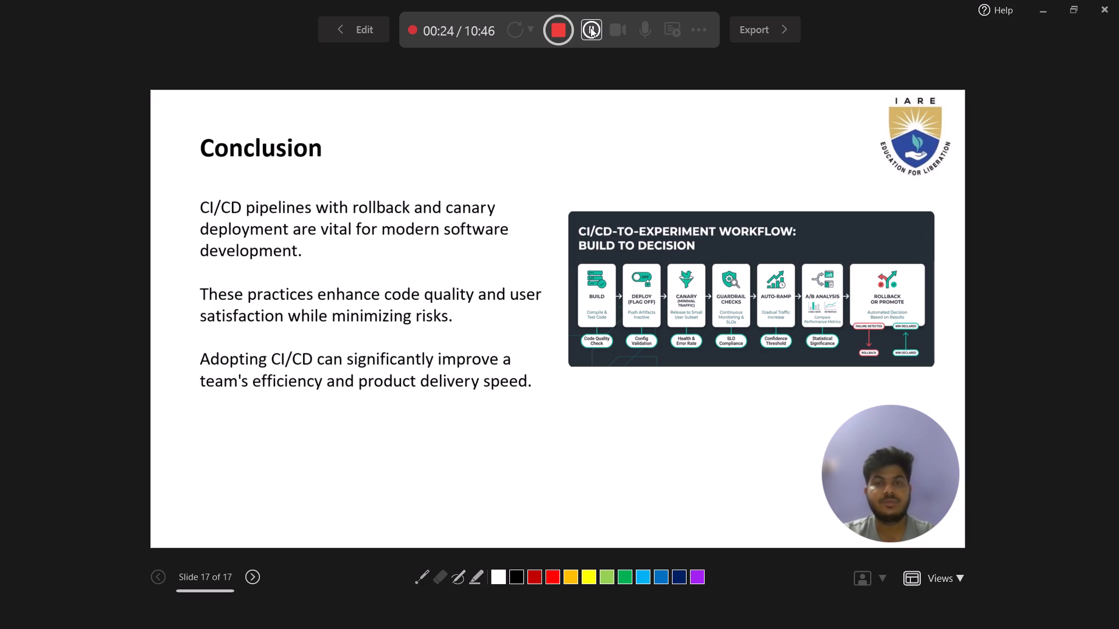
click(590, 27)
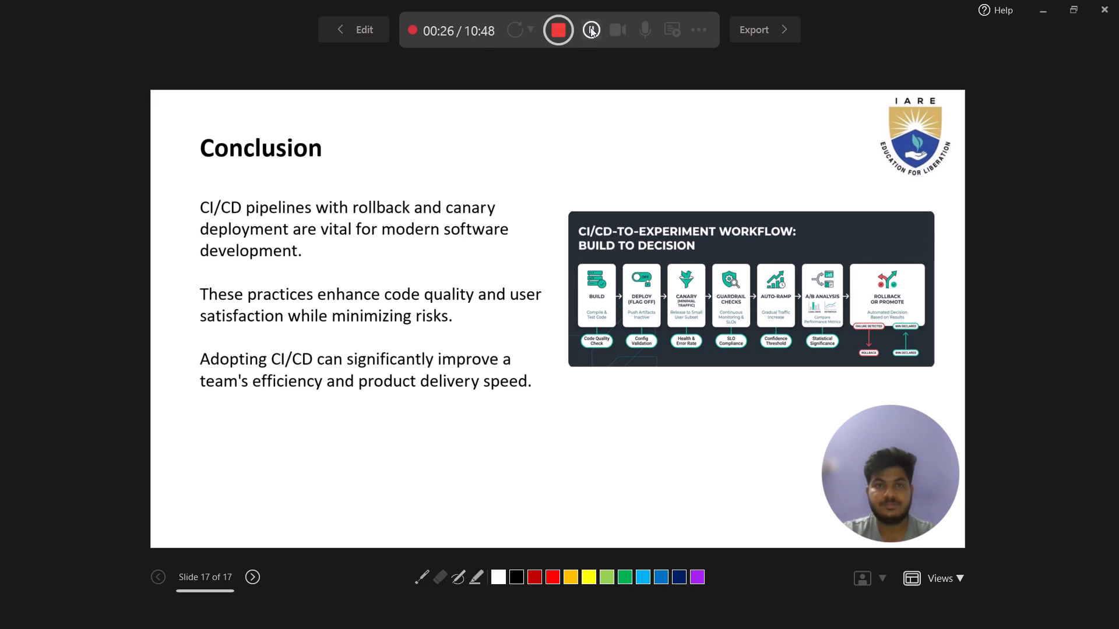
click(548, 28)
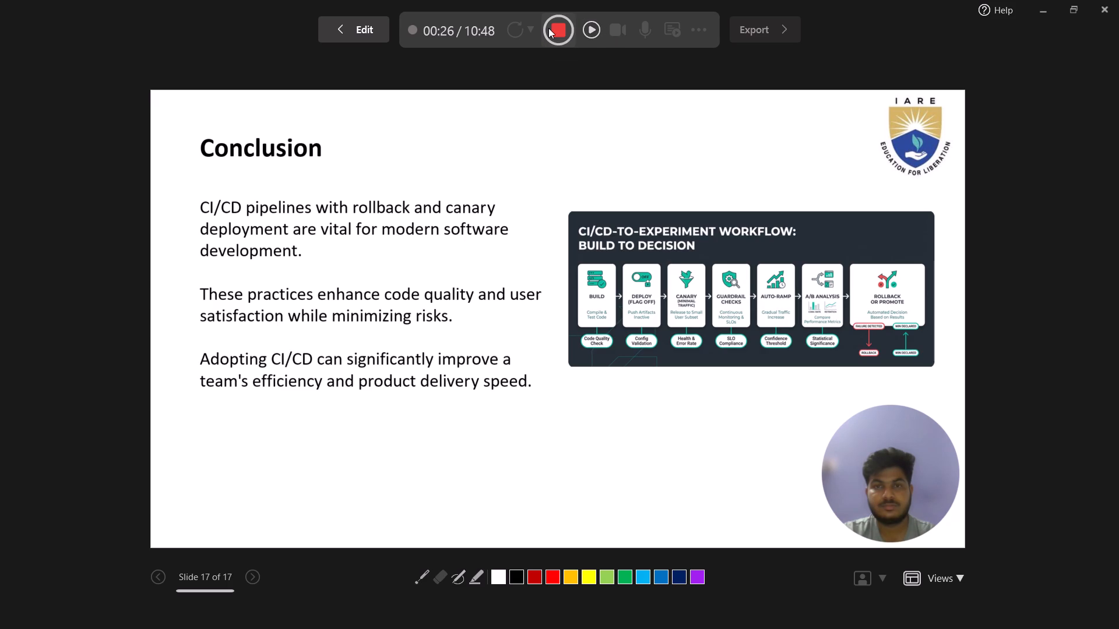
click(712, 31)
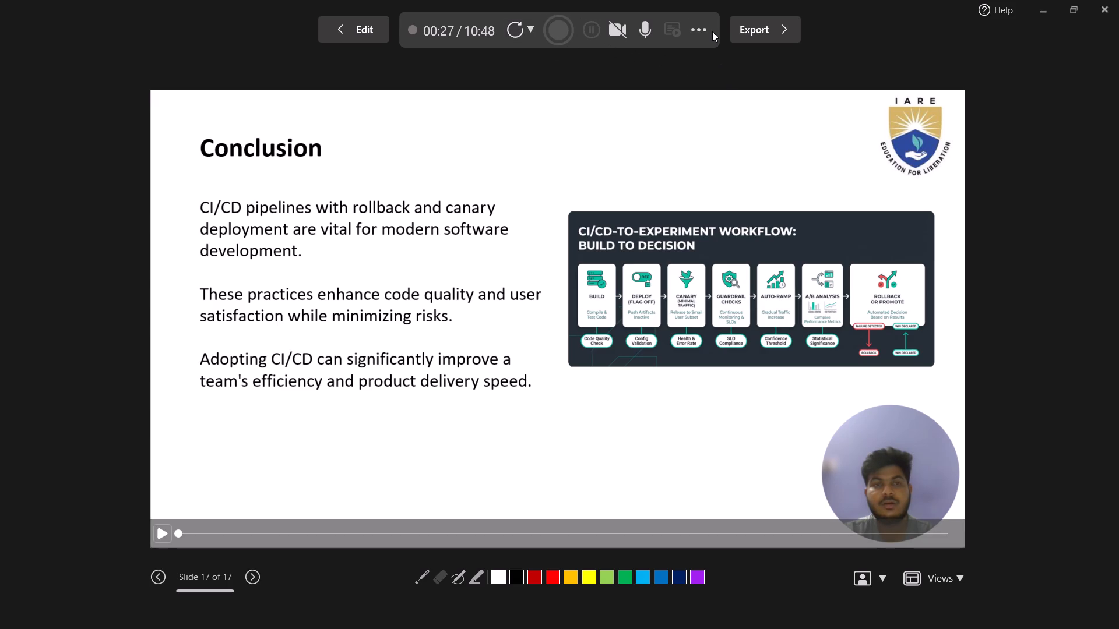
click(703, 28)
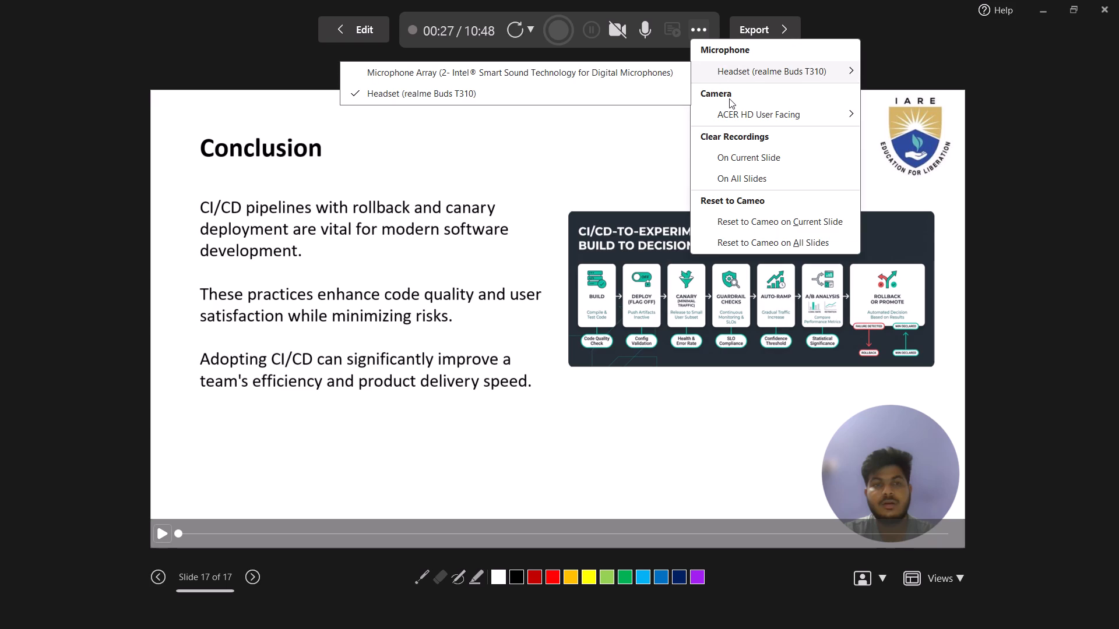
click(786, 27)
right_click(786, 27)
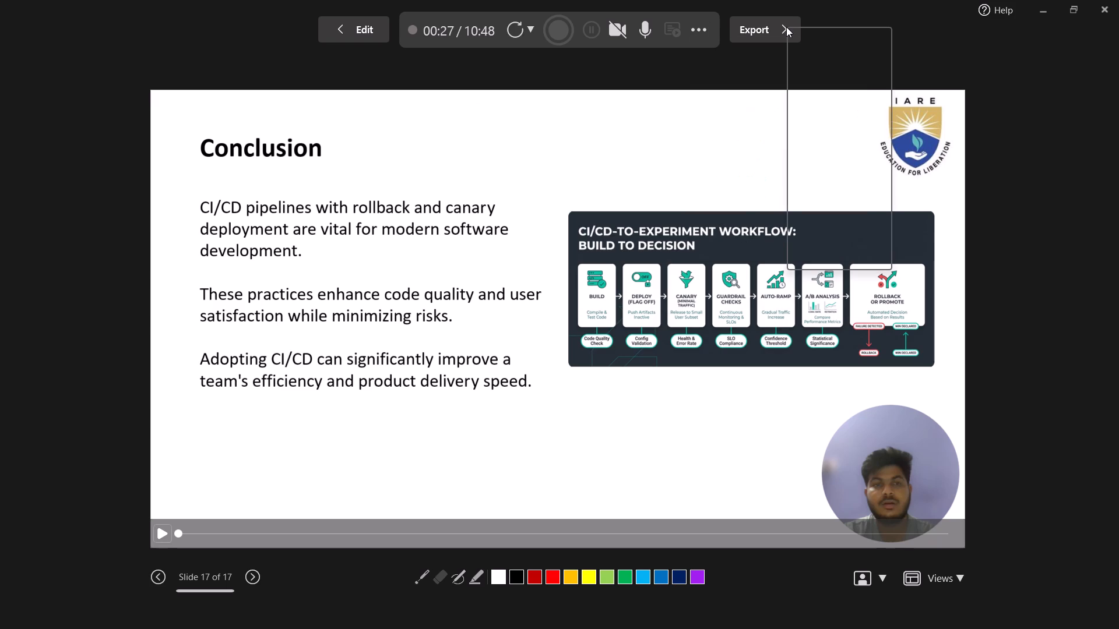
Export the recorded presentation as the video "CI_CD Pipeline With Rollback And Canary Deployment.mp4", replacing the existing file.
click(771, 29)
click(771, 29)
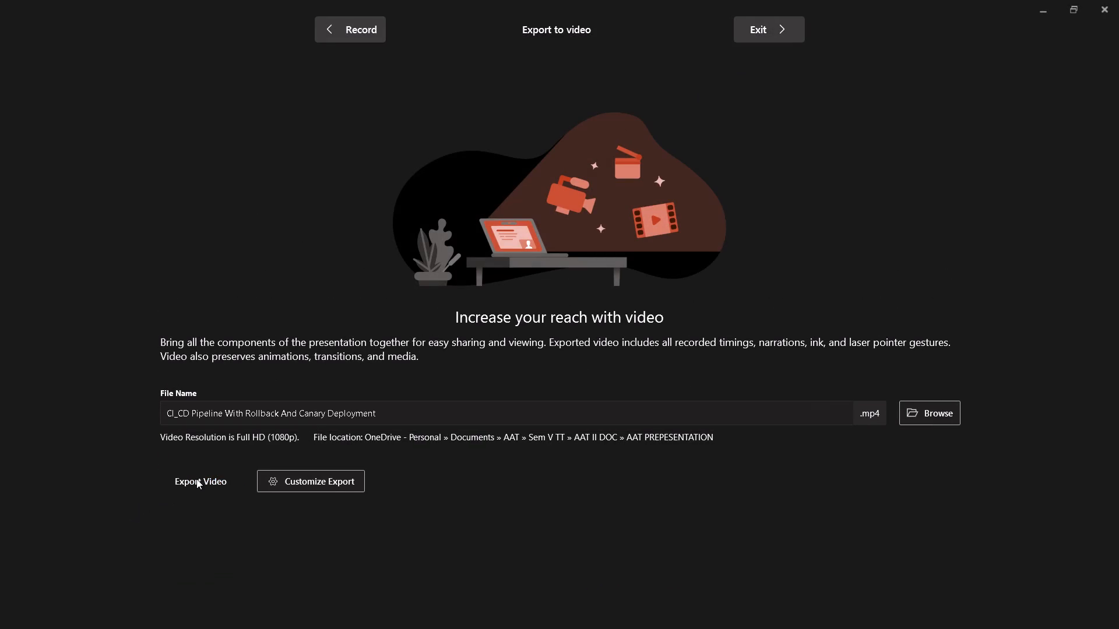
click(203, 473)
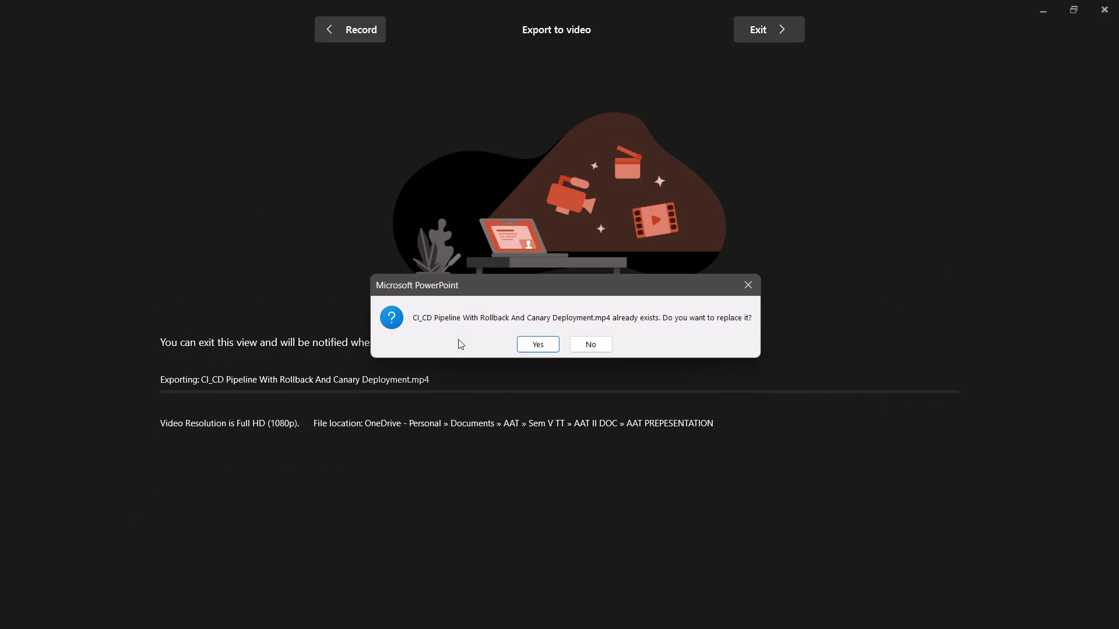
click(544, 339)
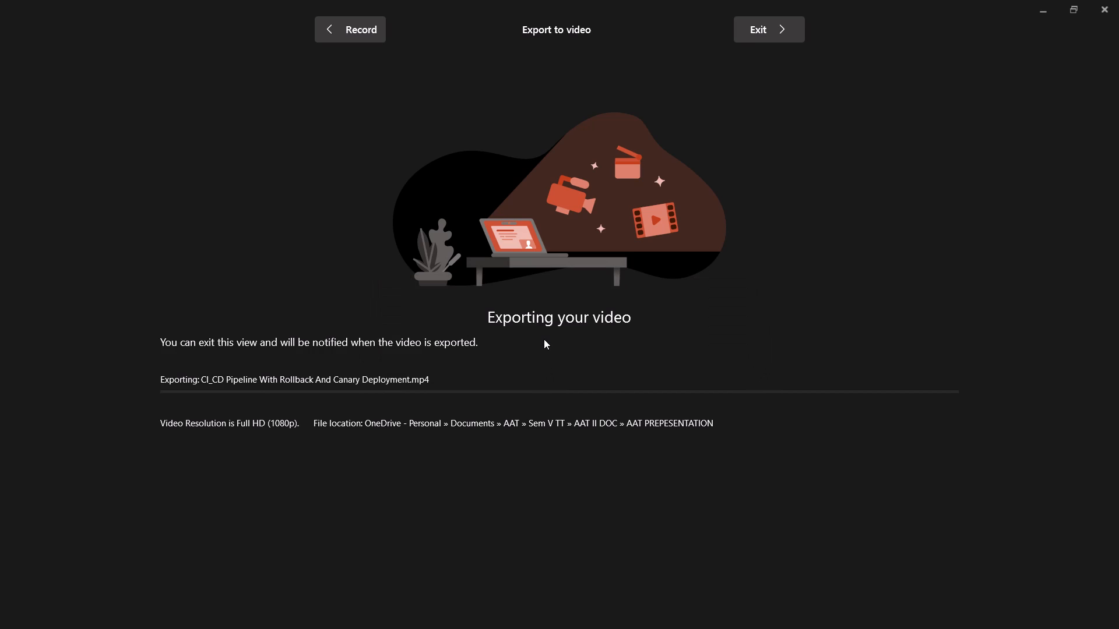
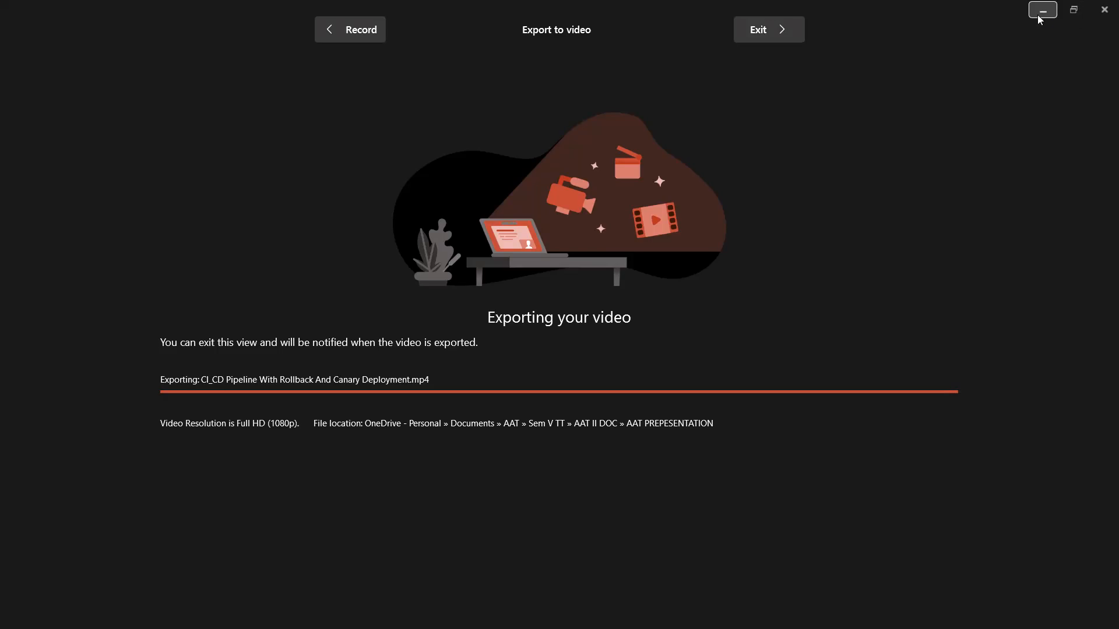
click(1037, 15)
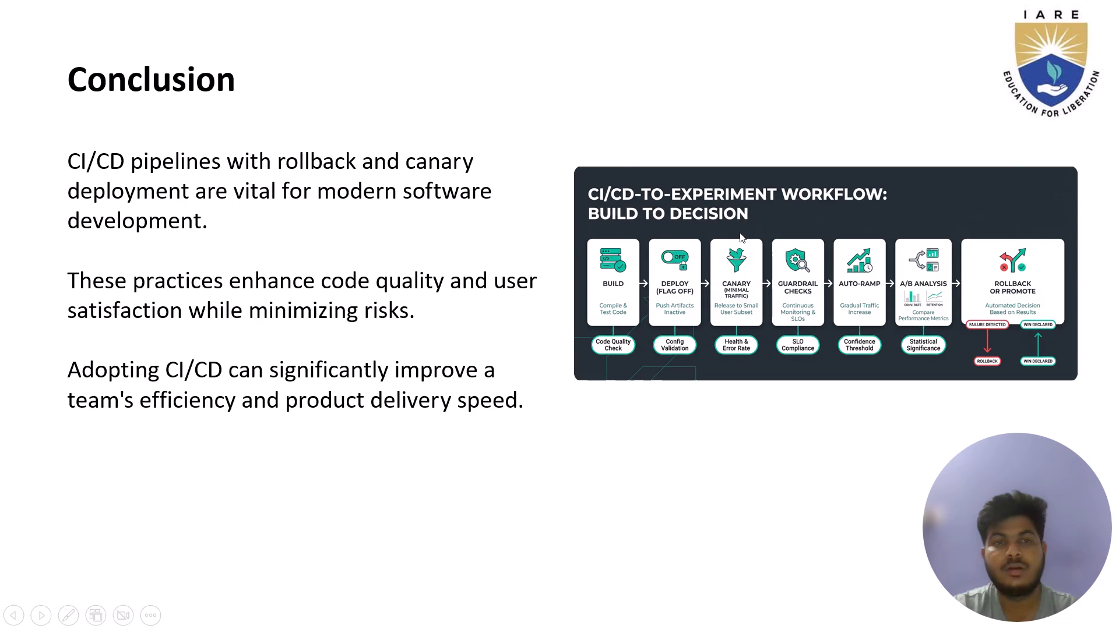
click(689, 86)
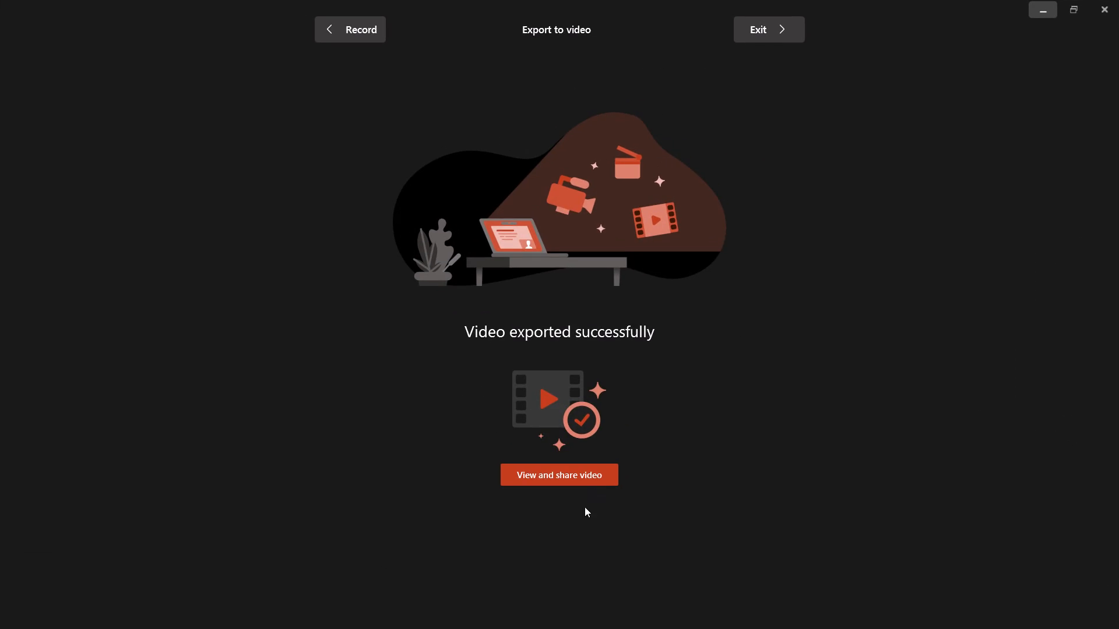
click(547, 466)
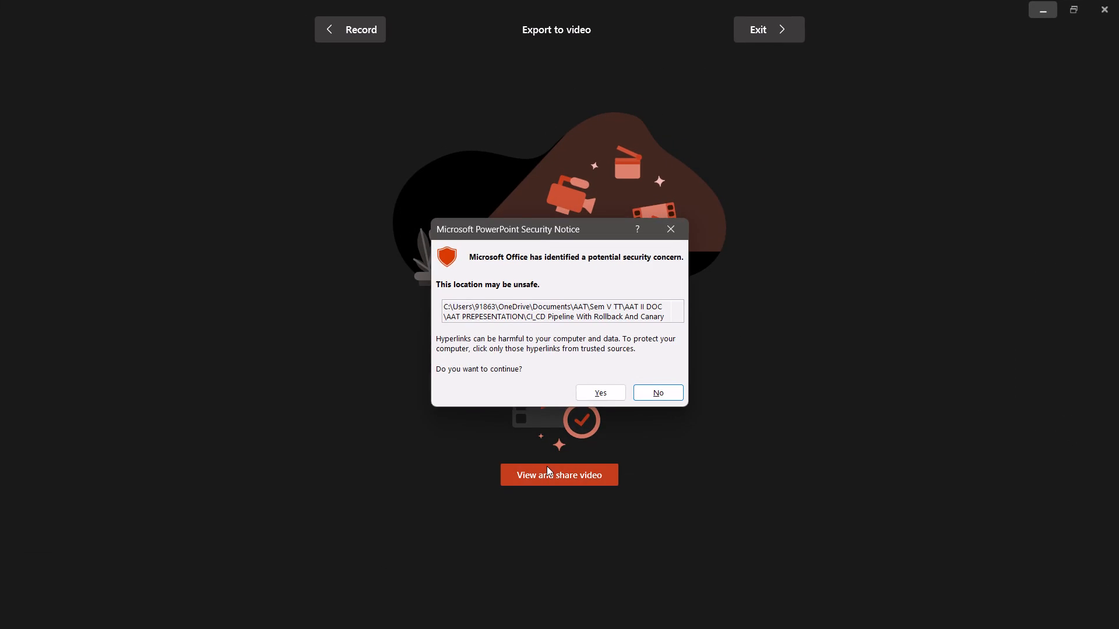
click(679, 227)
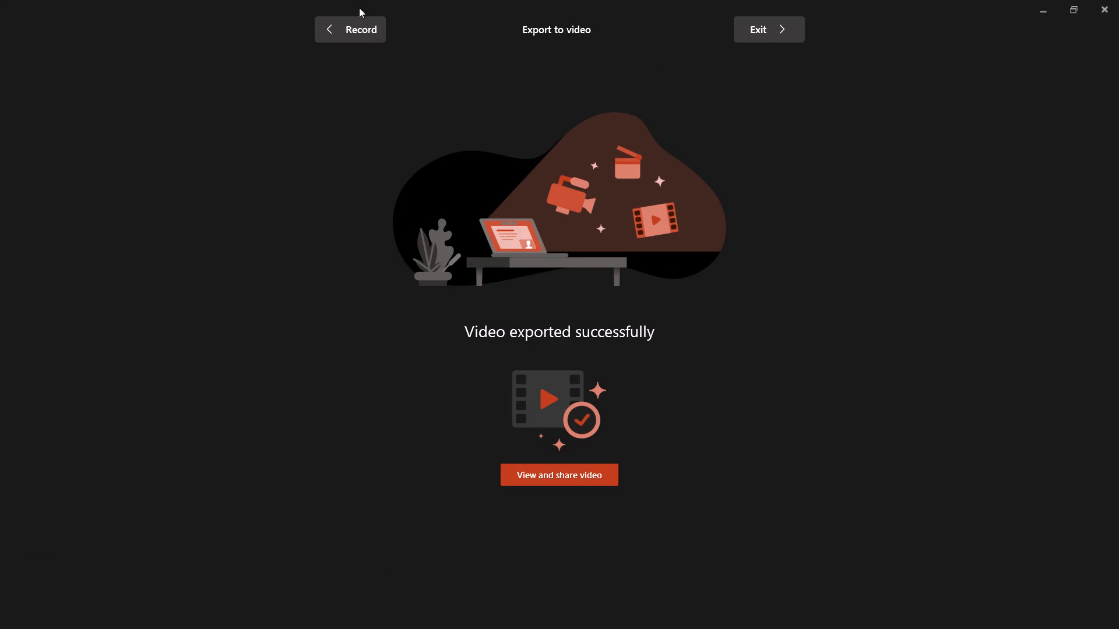
Leave the export and recording views and close the CI_CD Pipeline With Rollback And Canary Deployment presentation, saving its changes.
click(353, 18)
click(1118, 0)
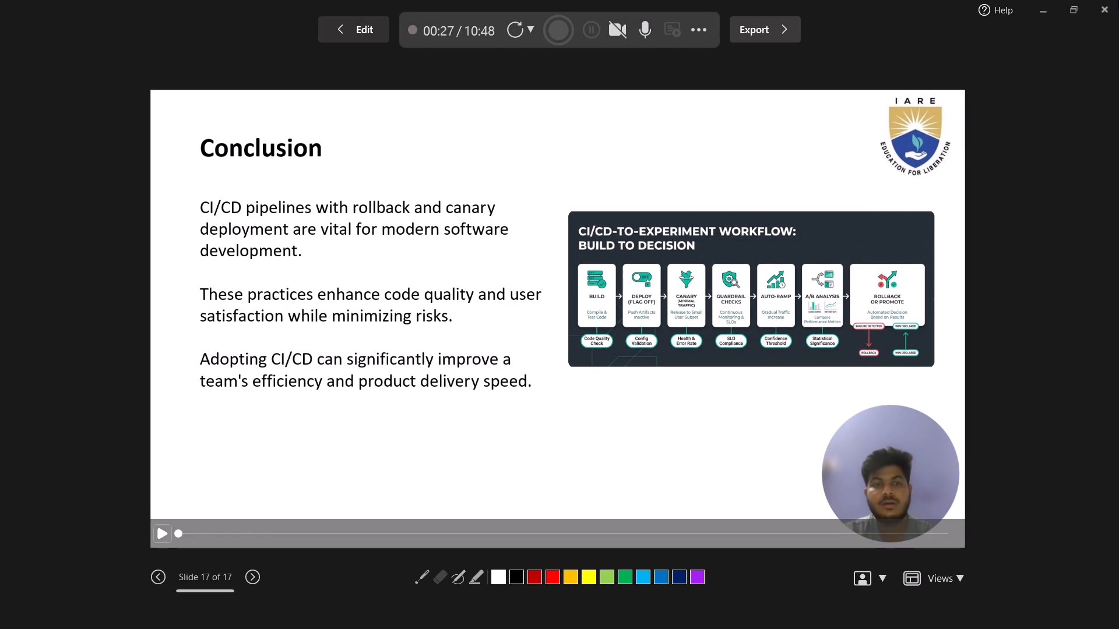
click(1097, 7)
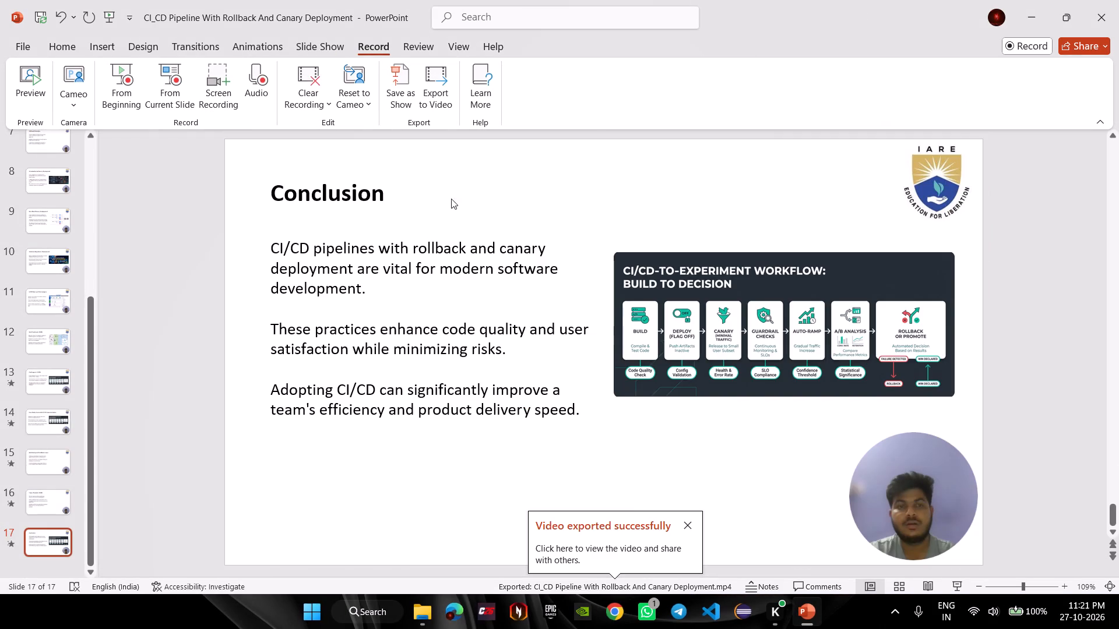
click(1118, 0)
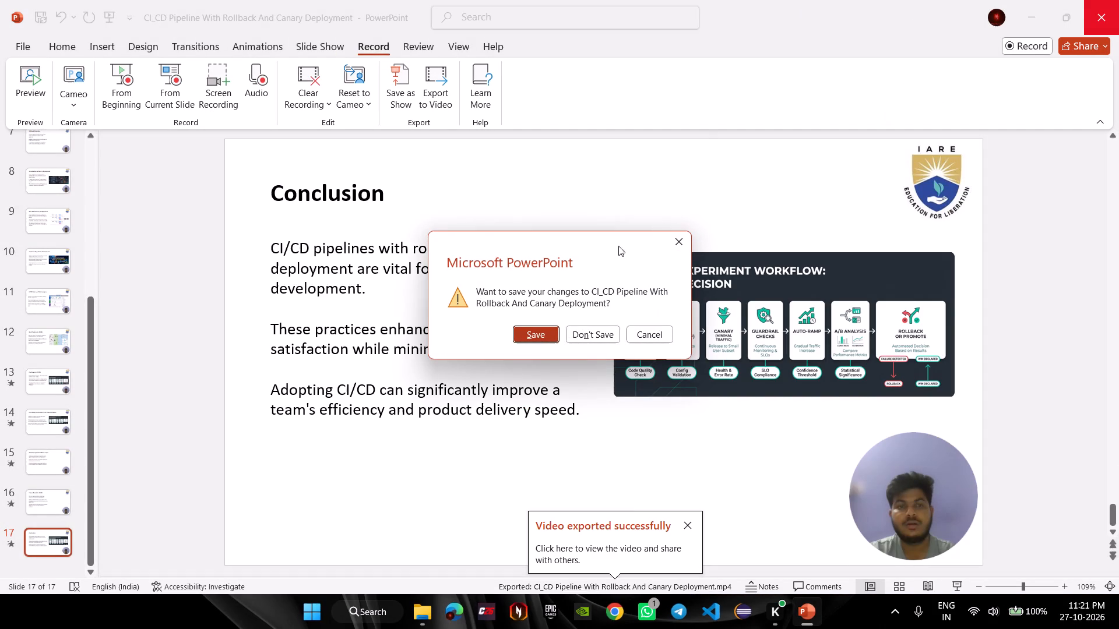
click(541, 334)
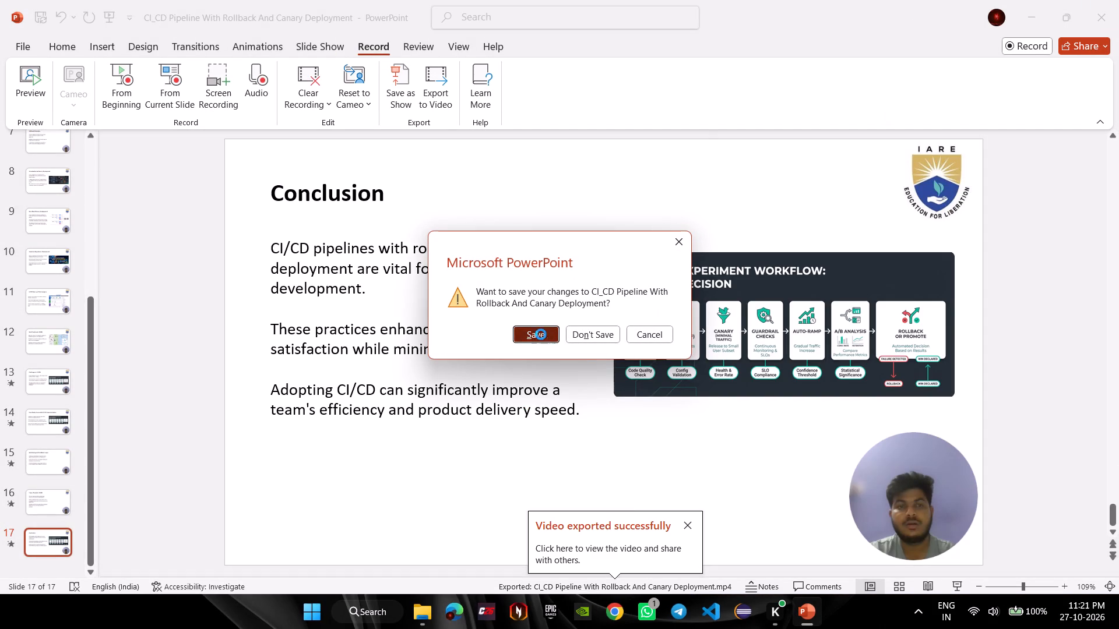
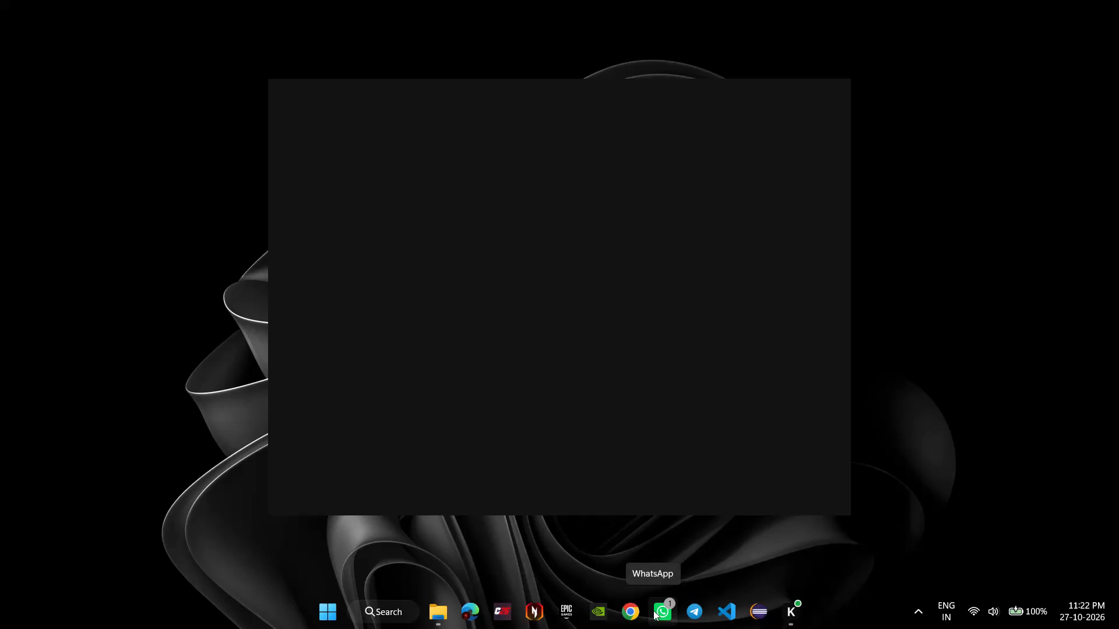
Open the exported CI_CD Pipeline MP4 from the AAT PREPESENTATION folder and check its playback around the two-minute mark.
click(451, 614)
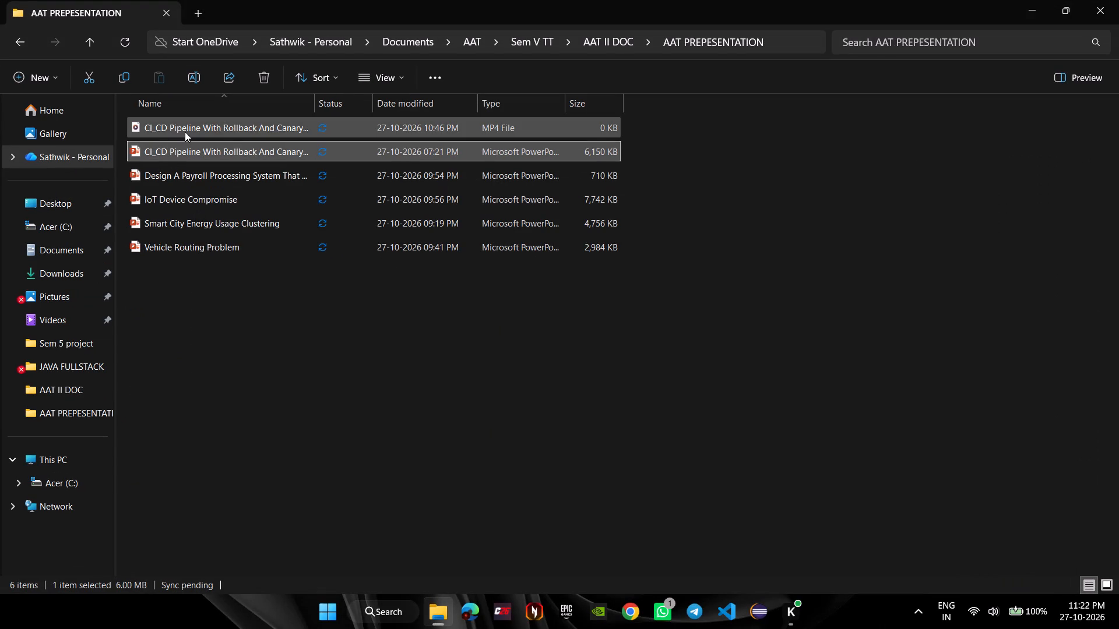
double_click(185, 132)
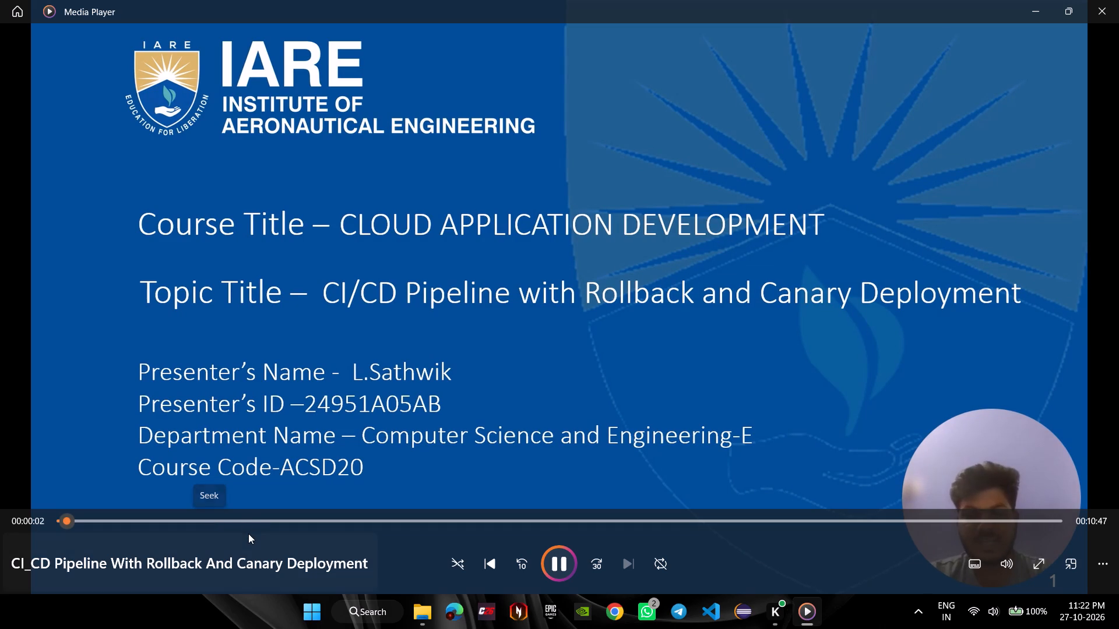
click(239, 522)
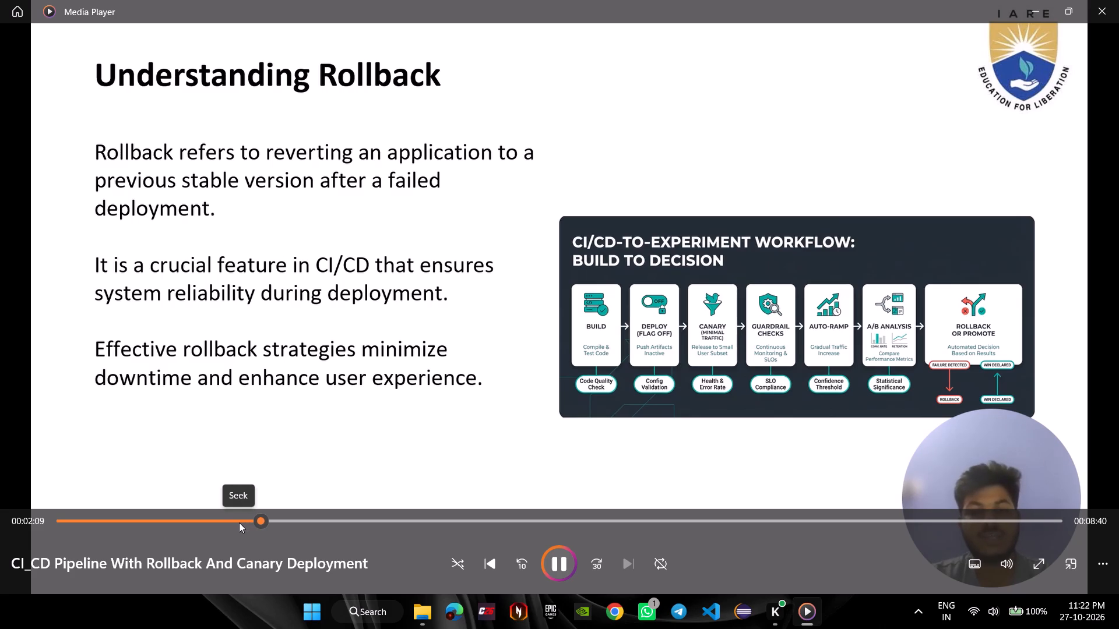
key(Left)
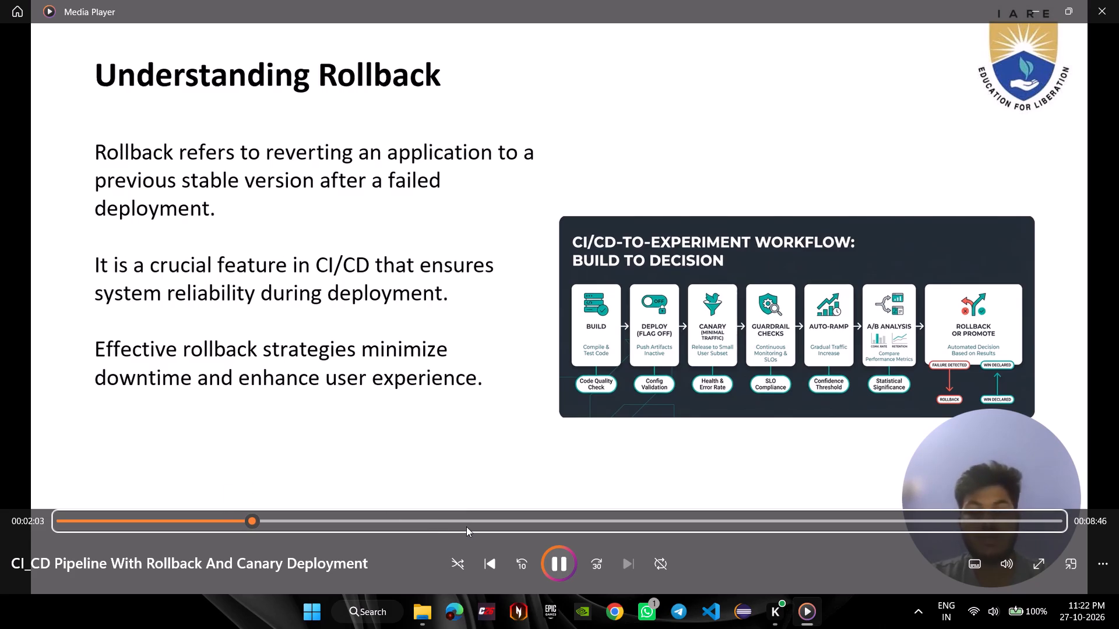
Check the video's Introduction to Canary Deployment section from about 4:25, including in full screen, and close the player.
click(466, 526)
click(683, 368)
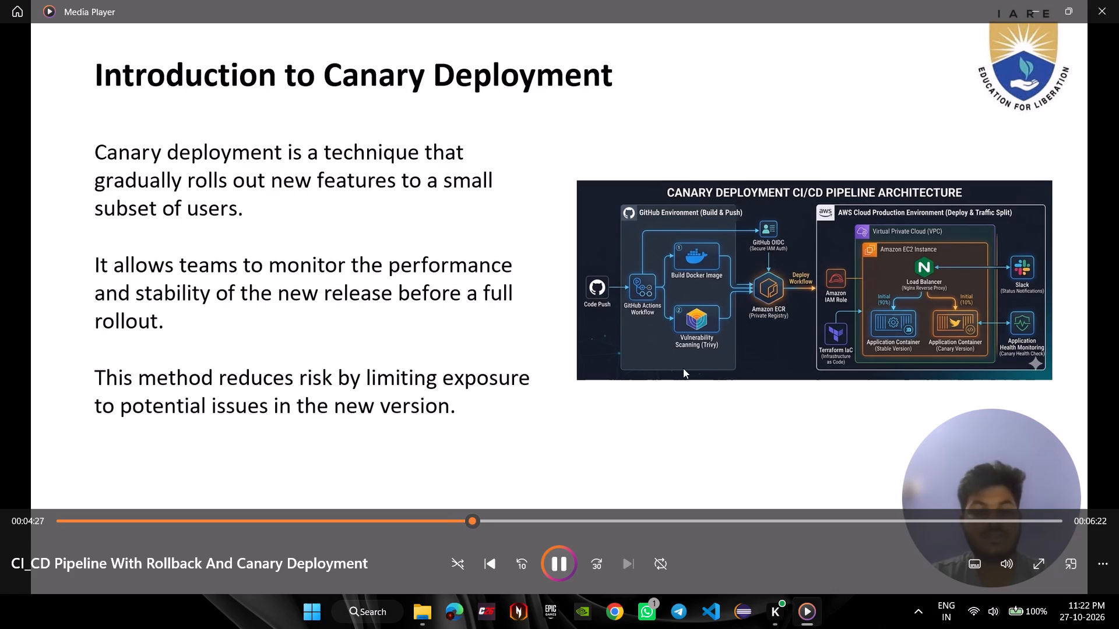
click(683, 368)
text(ff)
double_click(683, 368)
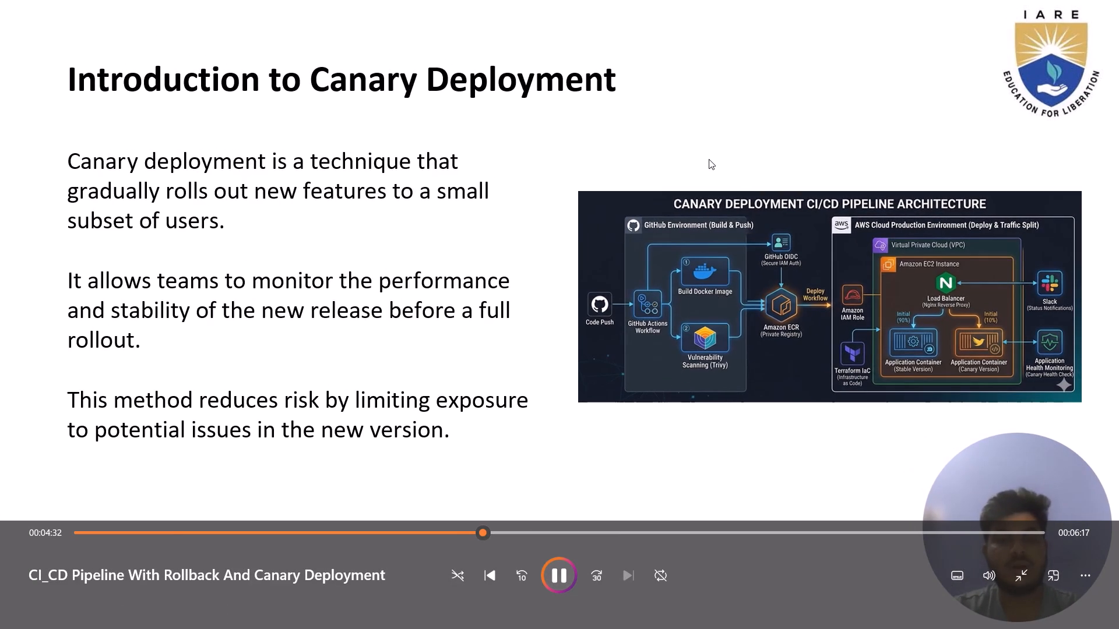
key(Escape)
key(Escape)
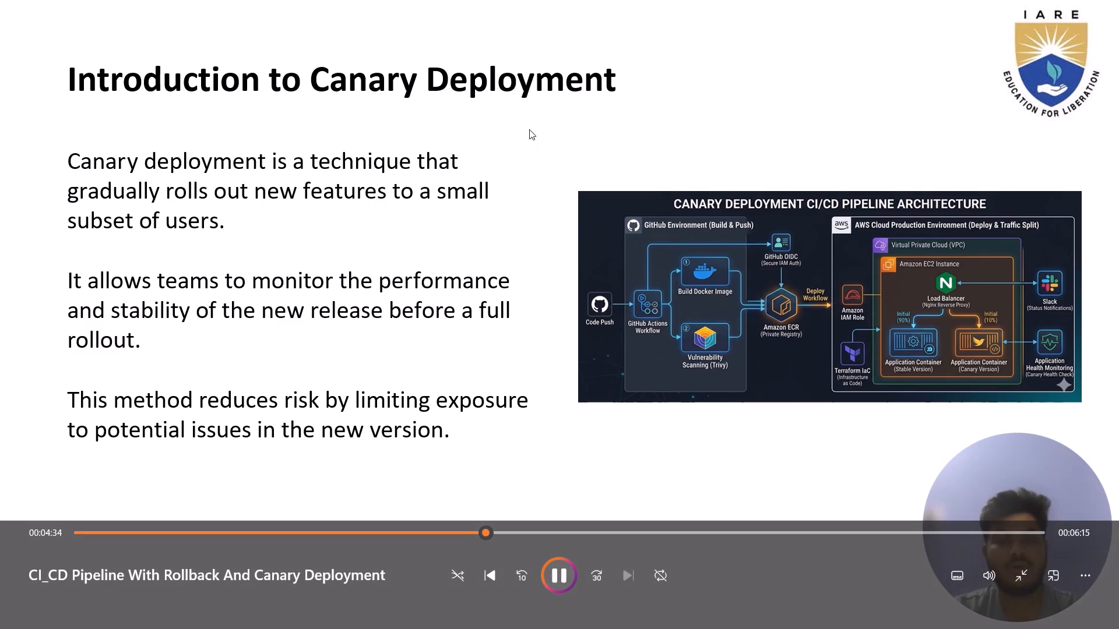
double_click(529, 129)
click(1118, 0)
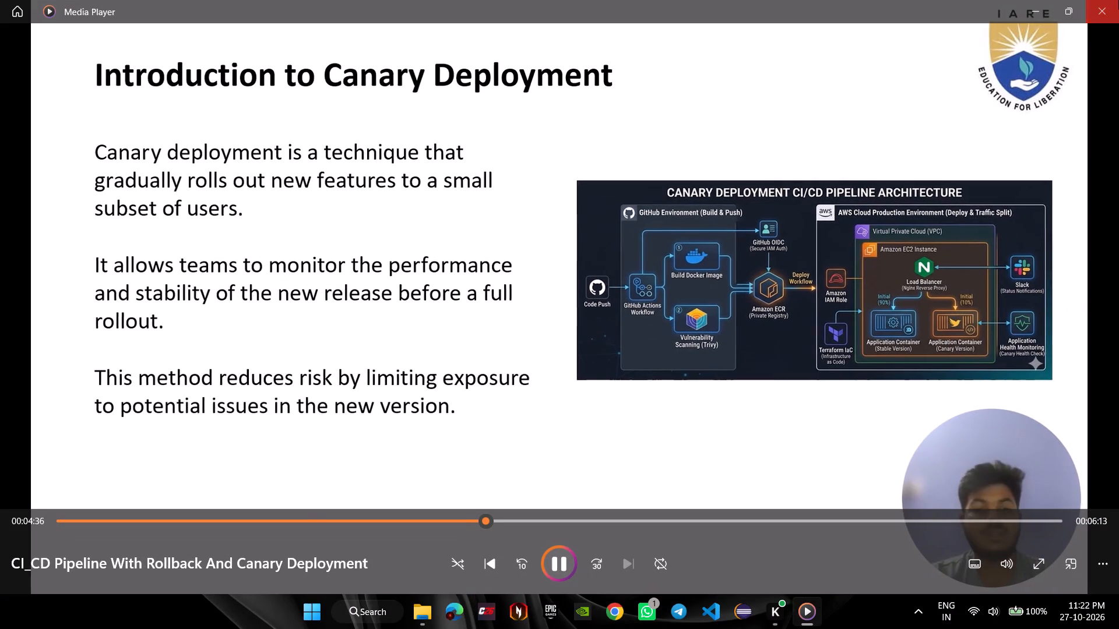